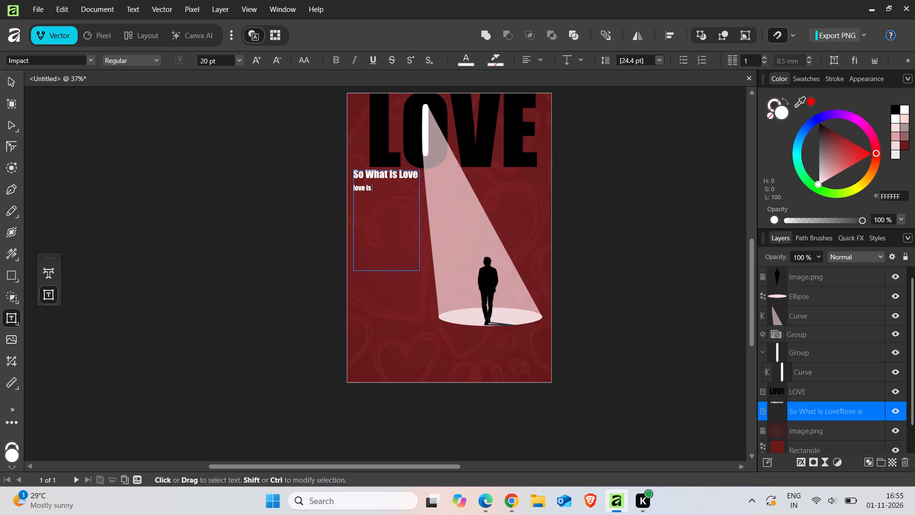
# Continue the body text under "So What Is Love" after "love is" with "the devestating ting ever happens to a human".
pyautogui.press('space')
pyautogui.write('the de')
pyautogui.write('vest')
pyautogui.write('ating')
pyautogui.press('space')
pyautogui.write('ti')
pyautogui.write('ng ever ha')
pyautogui.write('ppens to a human')
pyautogui.press('space')
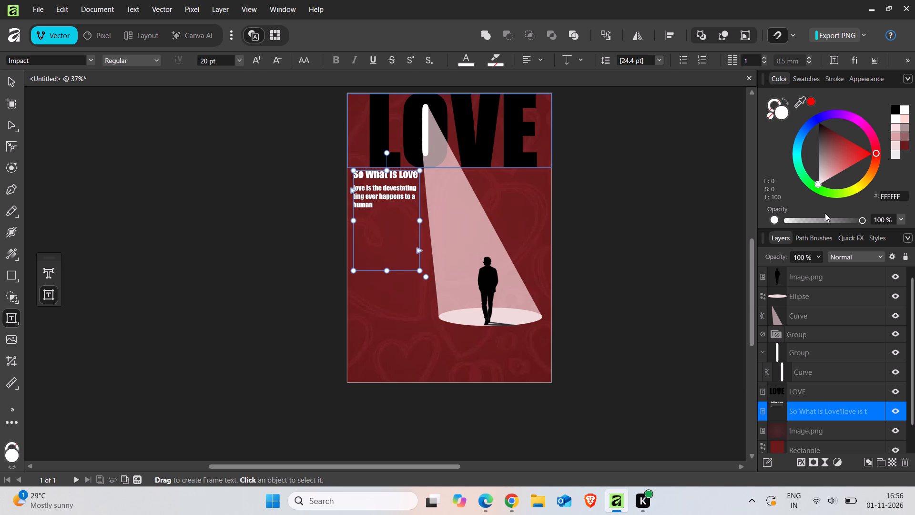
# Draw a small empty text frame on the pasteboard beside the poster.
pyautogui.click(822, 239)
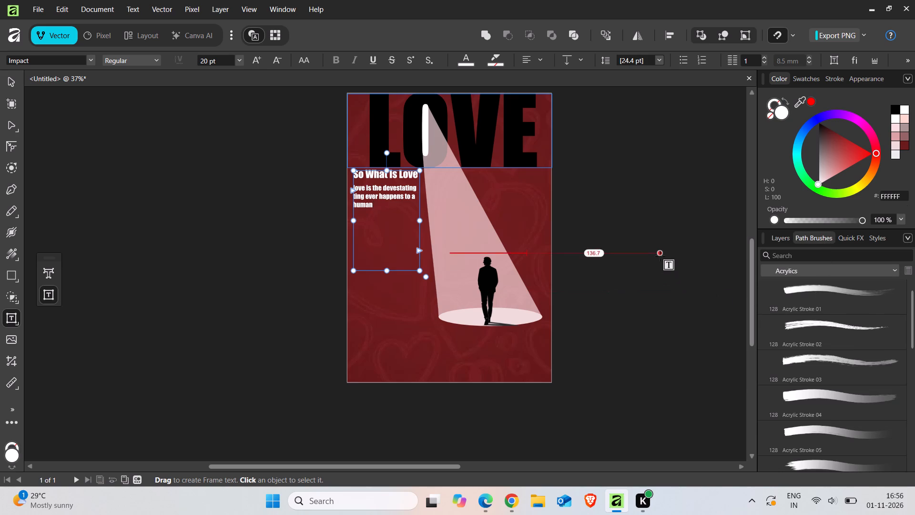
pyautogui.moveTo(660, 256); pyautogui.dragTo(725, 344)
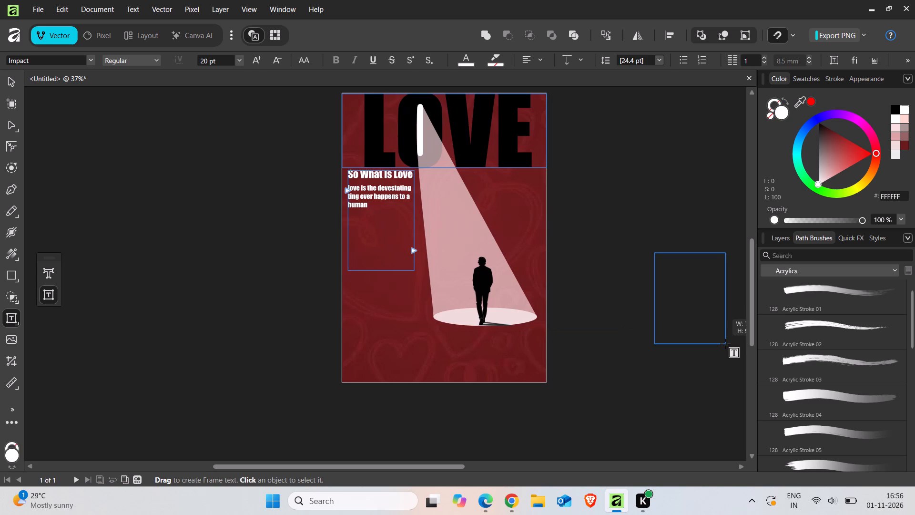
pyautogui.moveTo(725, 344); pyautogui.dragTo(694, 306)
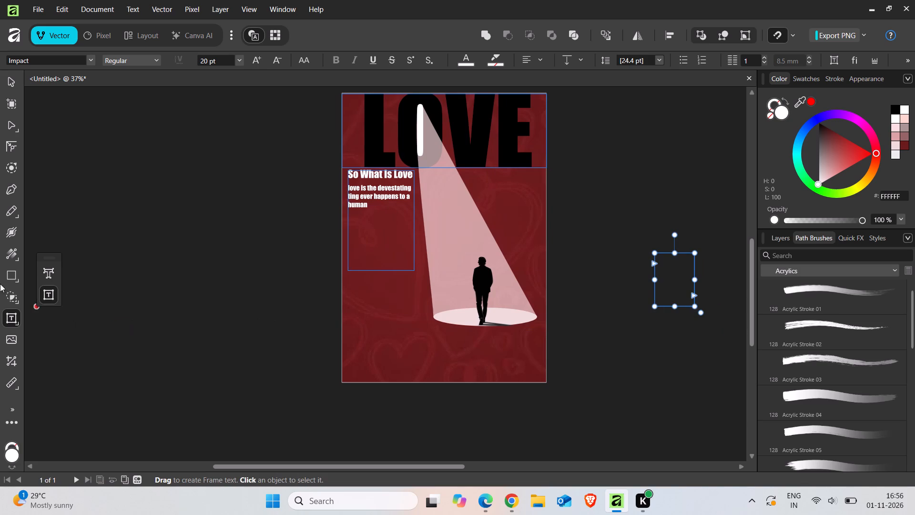
# Draw a large rectangle on the pasteboard below the poster and narrow it from its left side to a nearly square shape.
pyautogui.click(10, 282)
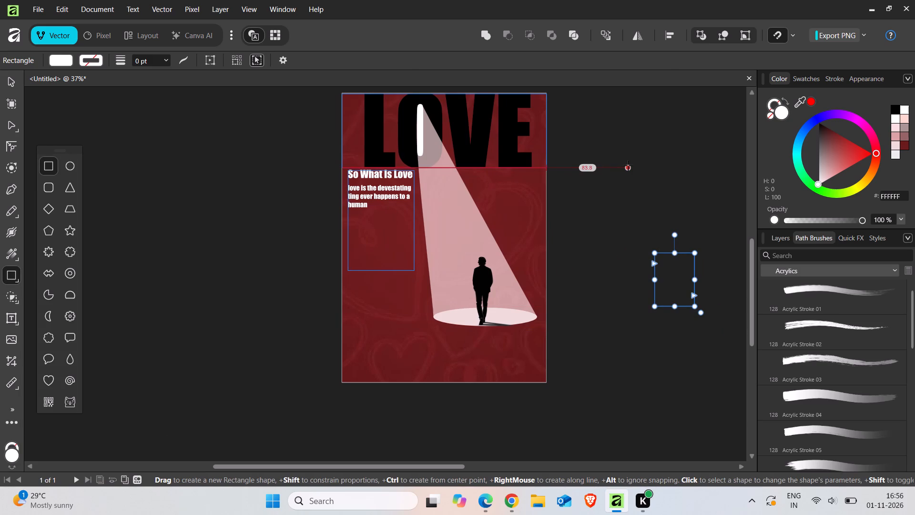
pyautogui.scroll(-5, 606, 340)
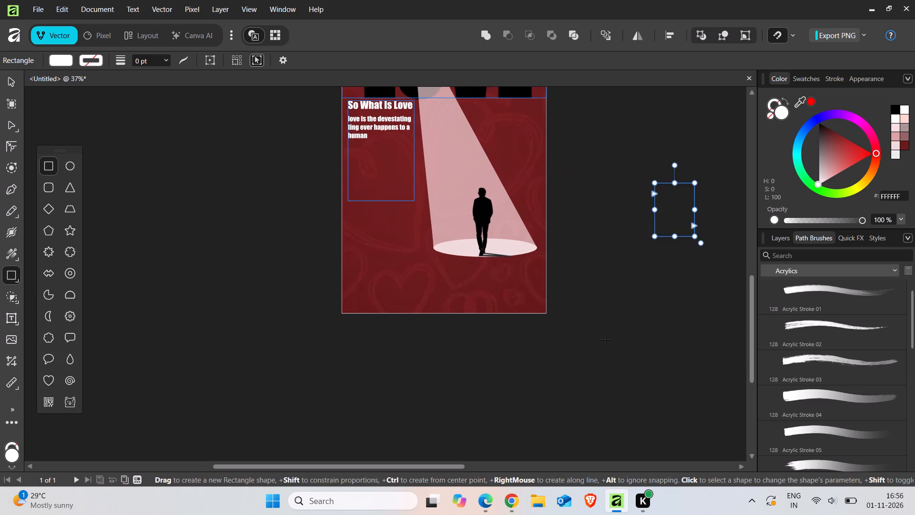
pyautogui.scroll(-11, 606, 340)
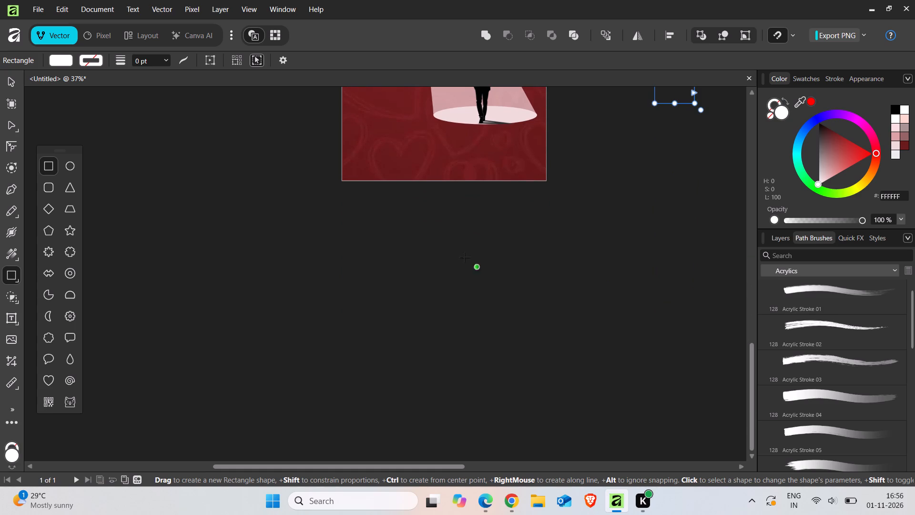
pyautogui.moveTo(370, 245); pyautogui.dragTo(772, 439)
pyautogui.hscroll(-1, 535, 335)
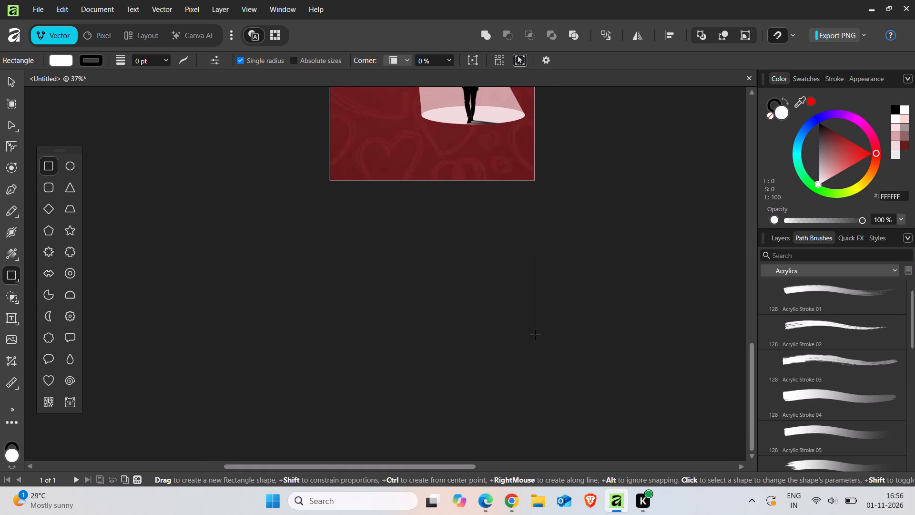
pyautogui.hscroll(-1, 535, 335)
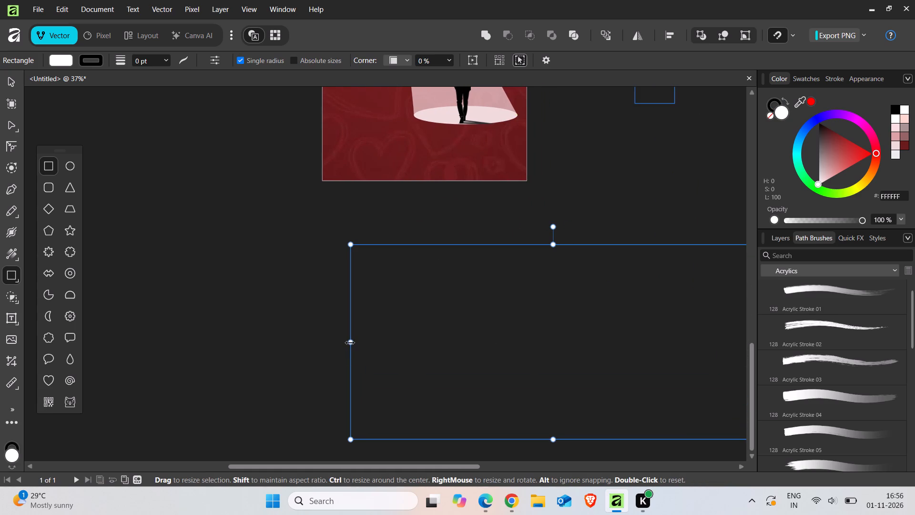
pyautogui.moveTo(350, 342); pyautogui.dragTo(559, 332)
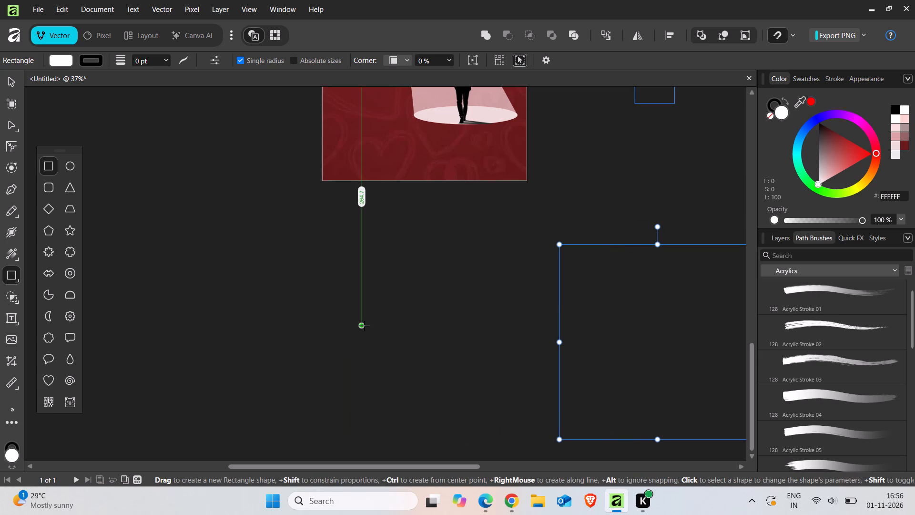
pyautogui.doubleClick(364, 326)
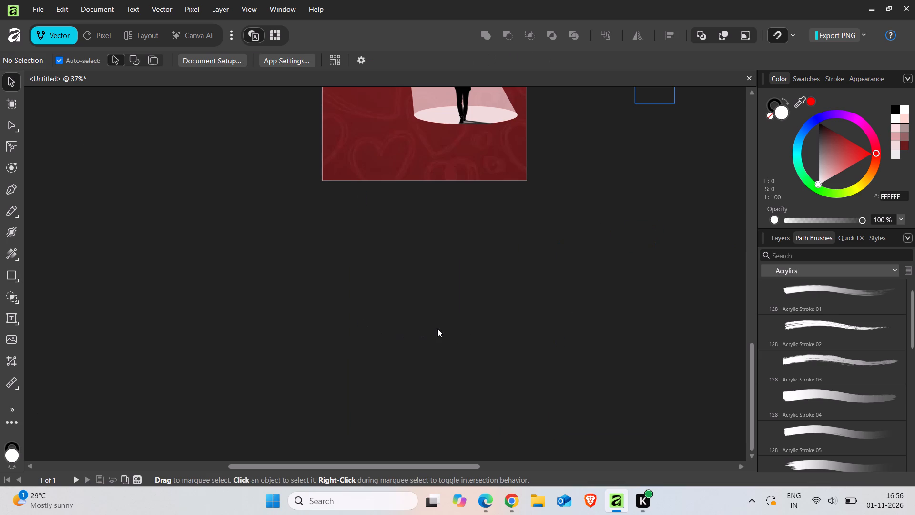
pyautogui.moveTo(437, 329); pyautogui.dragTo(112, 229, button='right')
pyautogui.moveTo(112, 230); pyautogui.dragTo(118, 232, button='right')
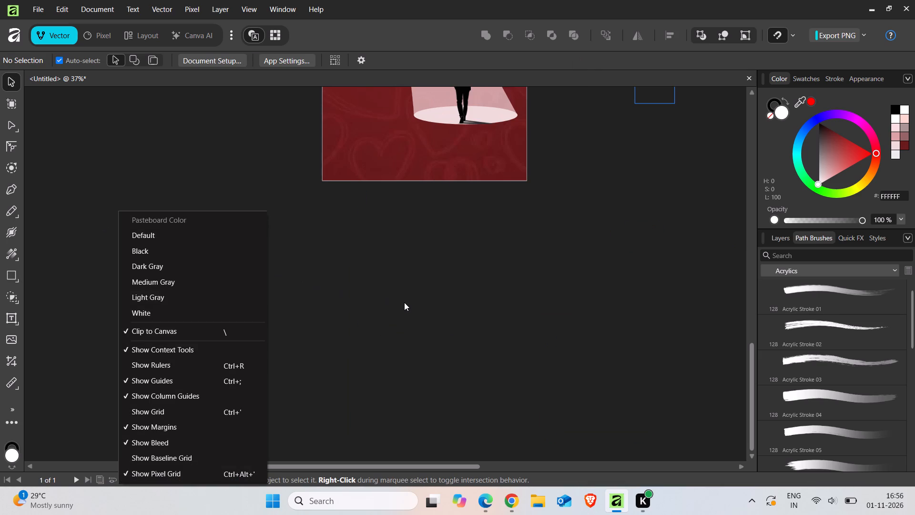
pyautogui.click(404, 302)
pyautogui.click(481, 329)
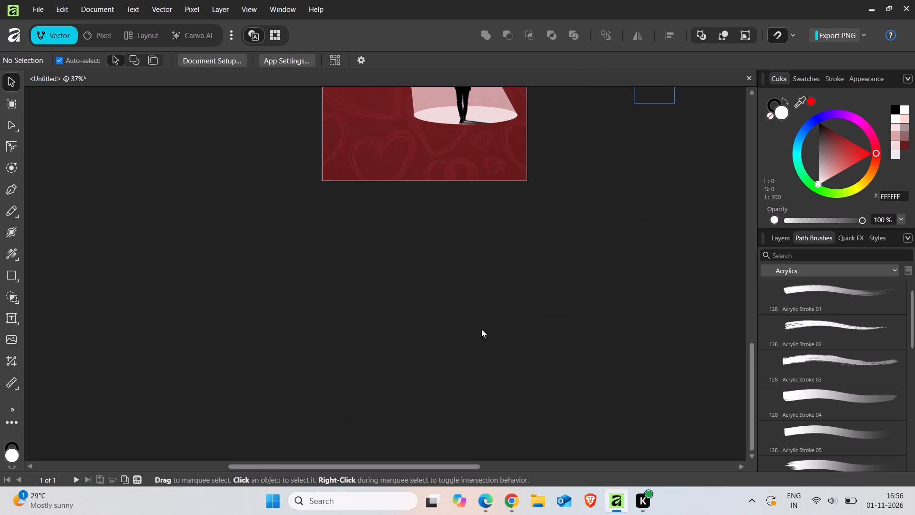
# Reselect the rectangle and move it directly beneath the poster on the pasteboard.
pyautogui.click(12, 278)
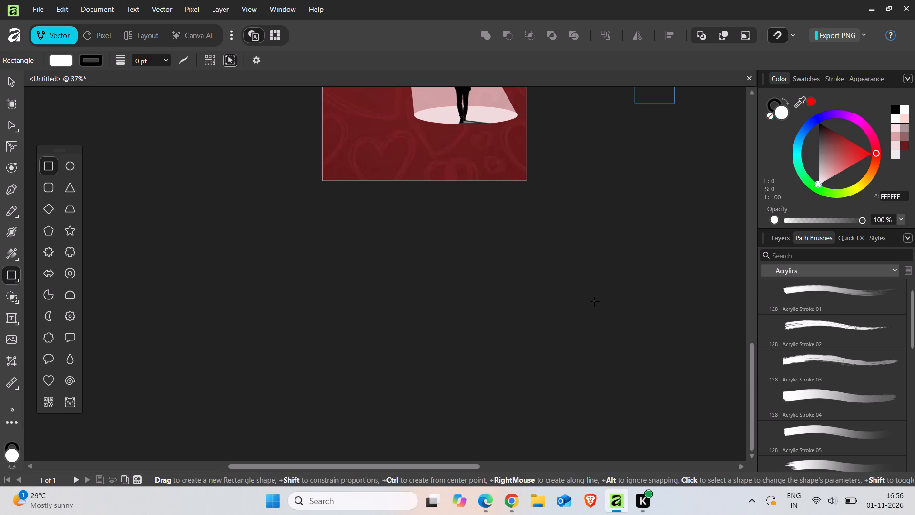
pyautogui.click(594, 301)
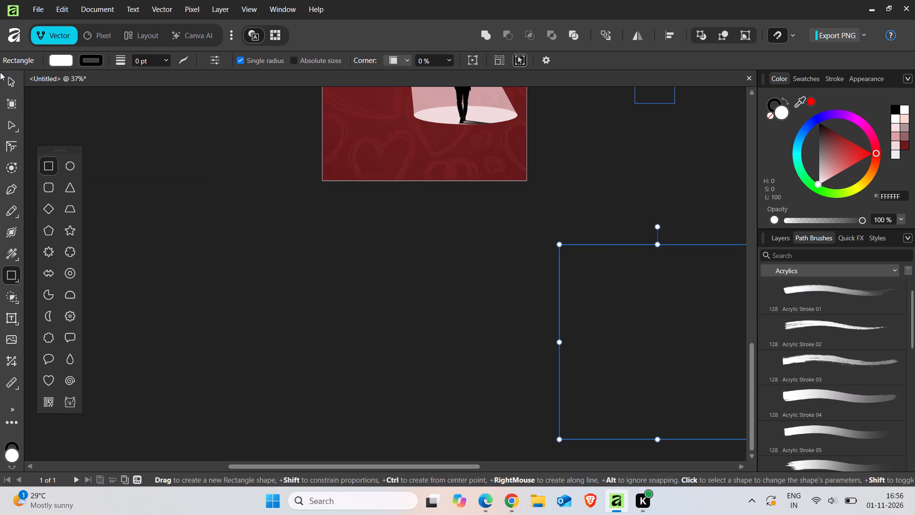
pyautogui.doubleClick(13, 77)
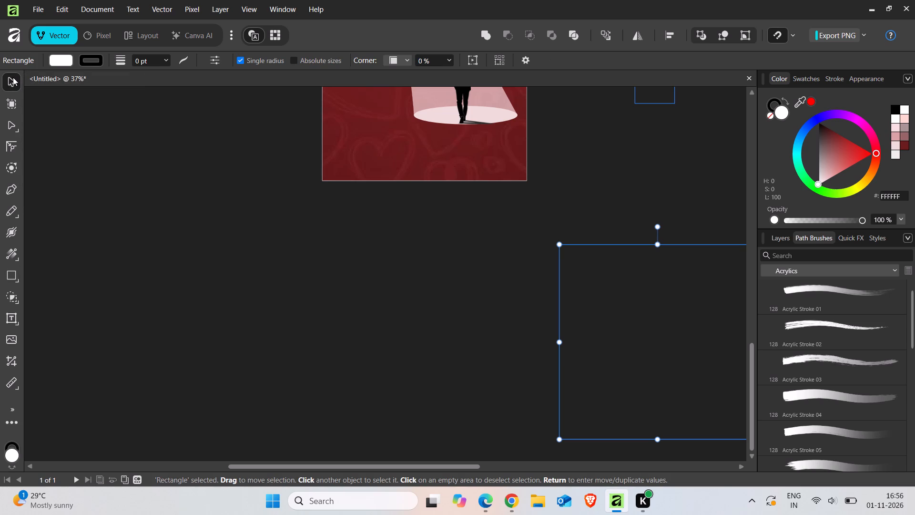
pyautogui.moveTo(635, 314); pyautogui.dragTo(432, 273)
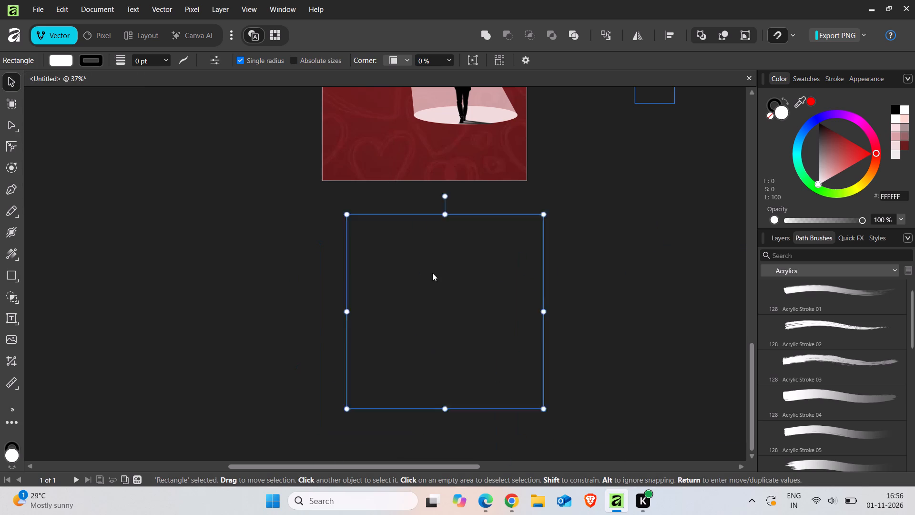
pyautogui.moveTo(432, 273); pyautogui.dragTo(428, 282)
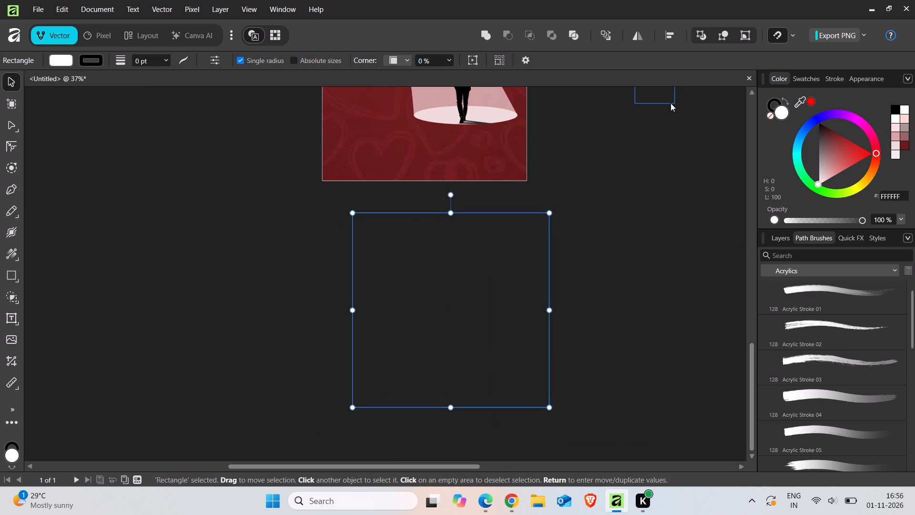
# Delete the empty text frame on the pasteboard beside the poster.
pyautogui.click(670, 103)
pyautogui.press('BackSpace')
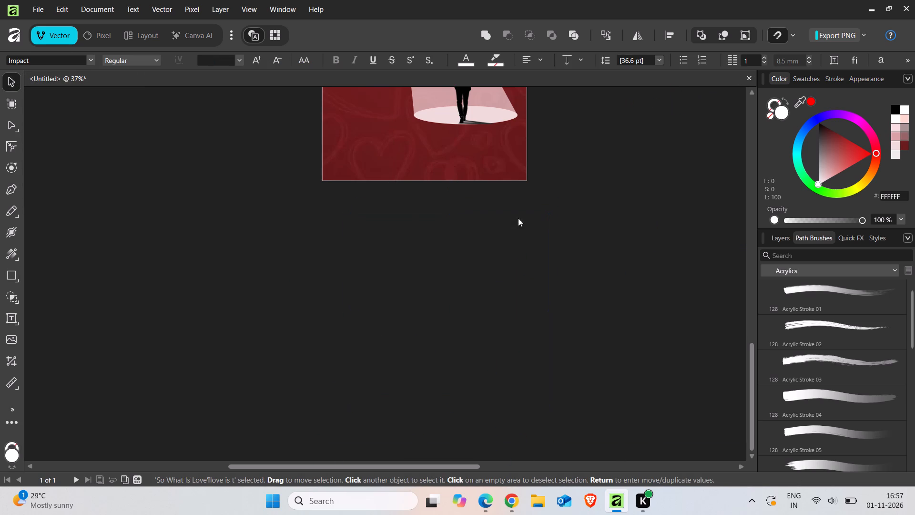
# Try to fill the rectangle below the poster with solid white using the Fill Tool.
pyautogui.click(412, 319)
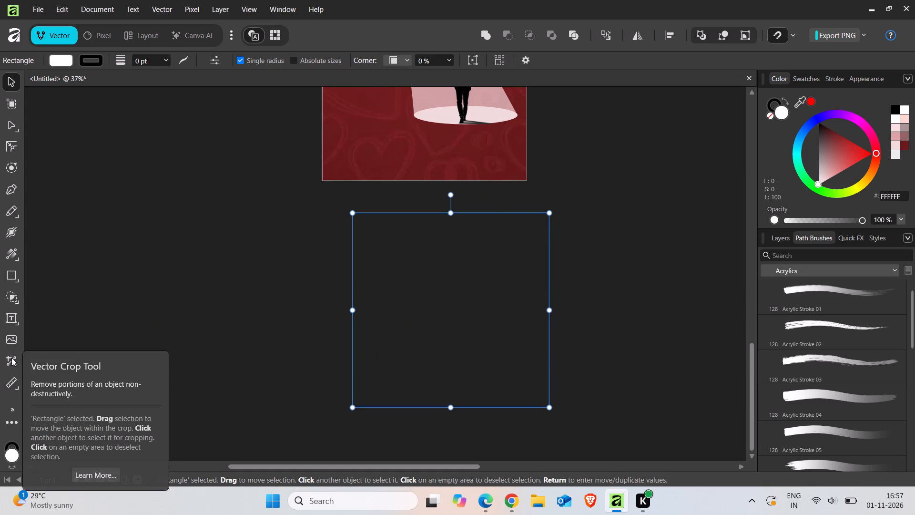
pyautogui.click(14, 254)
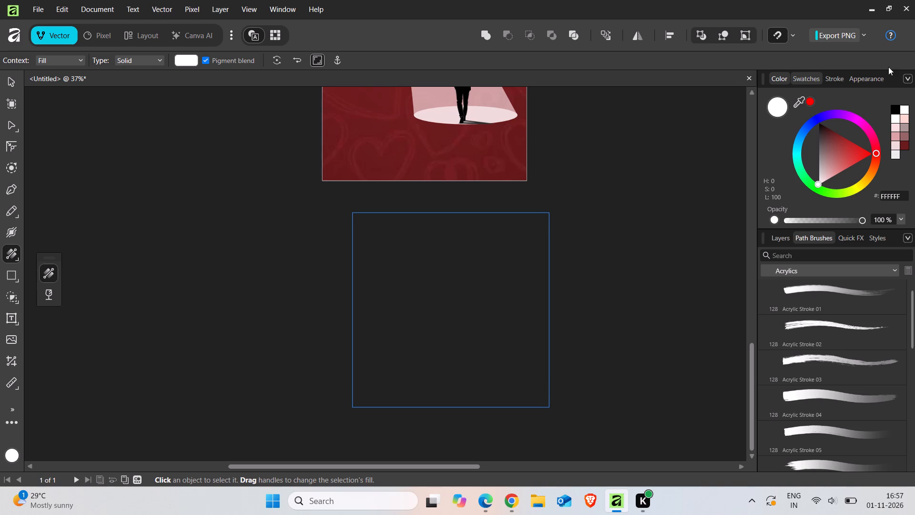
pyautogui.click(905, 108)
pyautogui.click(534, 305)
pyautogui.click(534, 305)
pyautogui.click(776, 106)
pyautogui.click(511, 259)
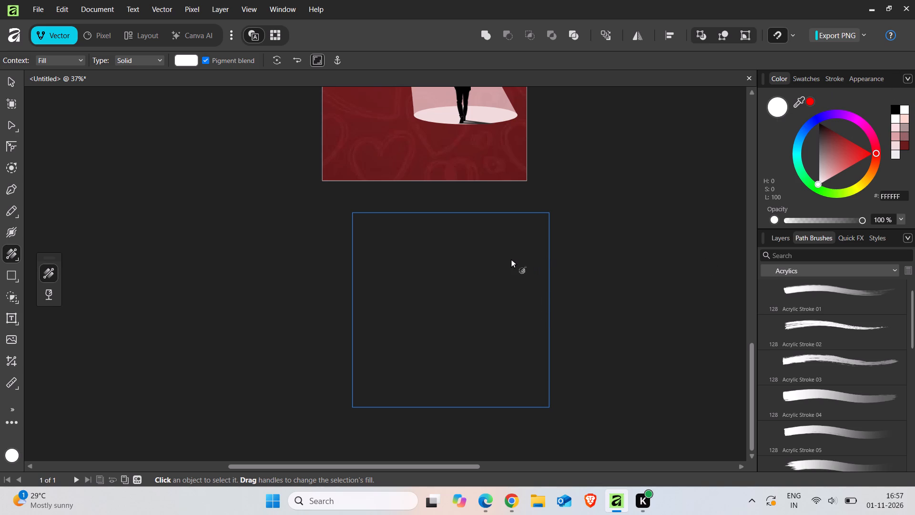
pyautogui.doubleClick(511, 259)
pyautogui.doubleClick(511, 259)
# Select the Rectangle layer and change its solid fill to the muted pink D29393.
pyautogui.click(787, 240)
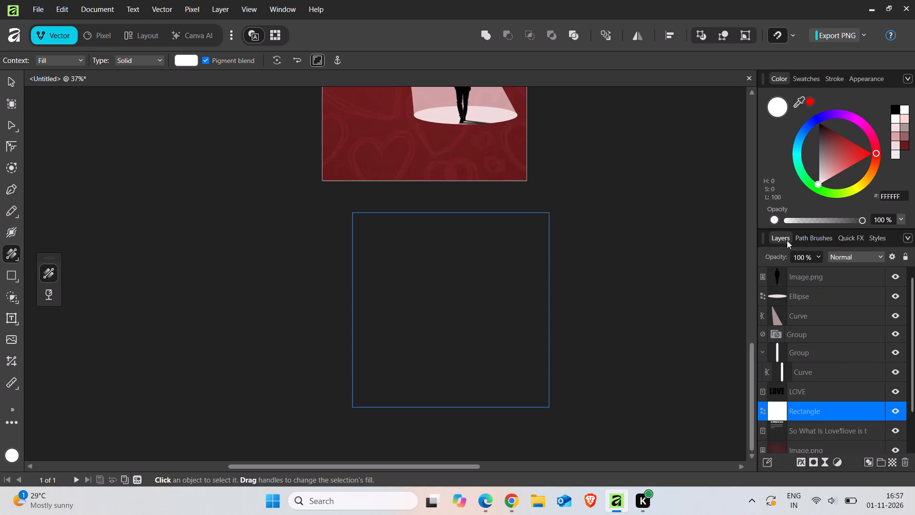
pyautogui.scroll(6, 787, 240)
pyautogui.scroll(10, 662, 265)
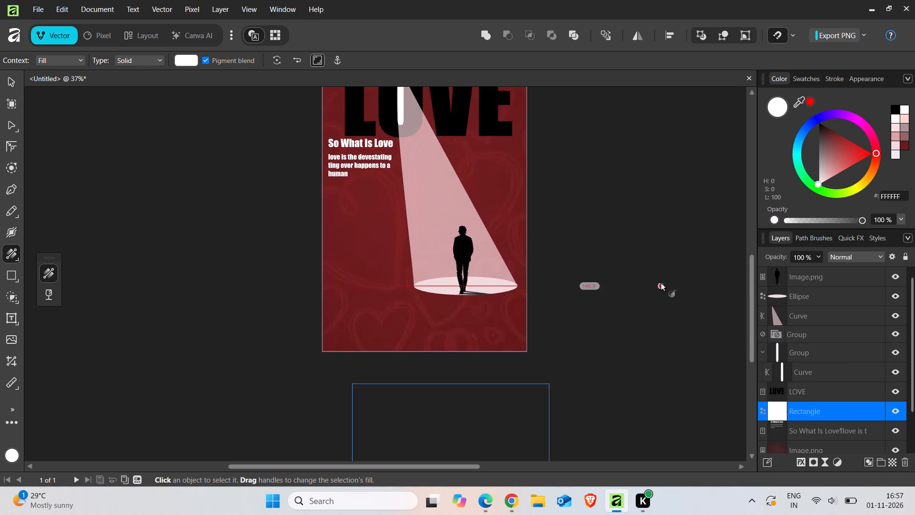
pyautogui.scroll(4, 661, 282)
pyautogui.scroll(-9, 661, 282)
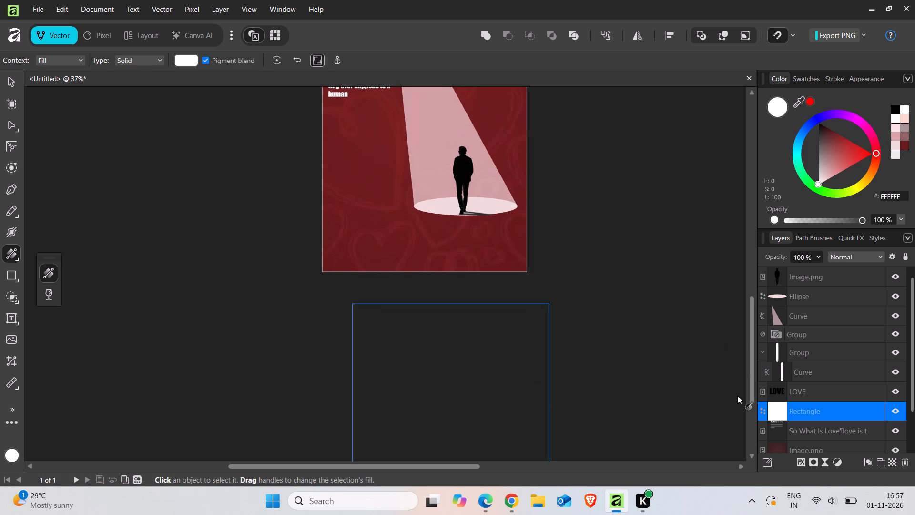
pyautogui.click(781, 414)
pyautogui.click(895, 121)
pyautogui.click(824, 162)
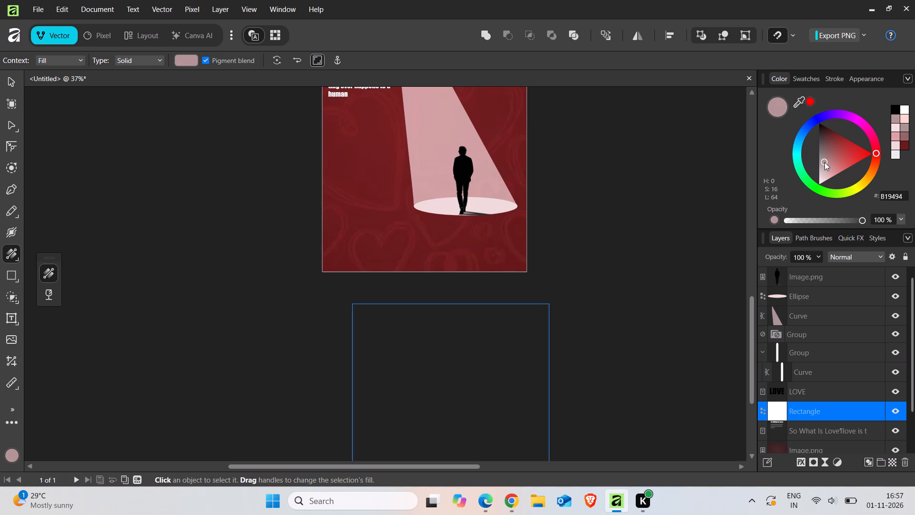
pyautogui.click(832, 166)
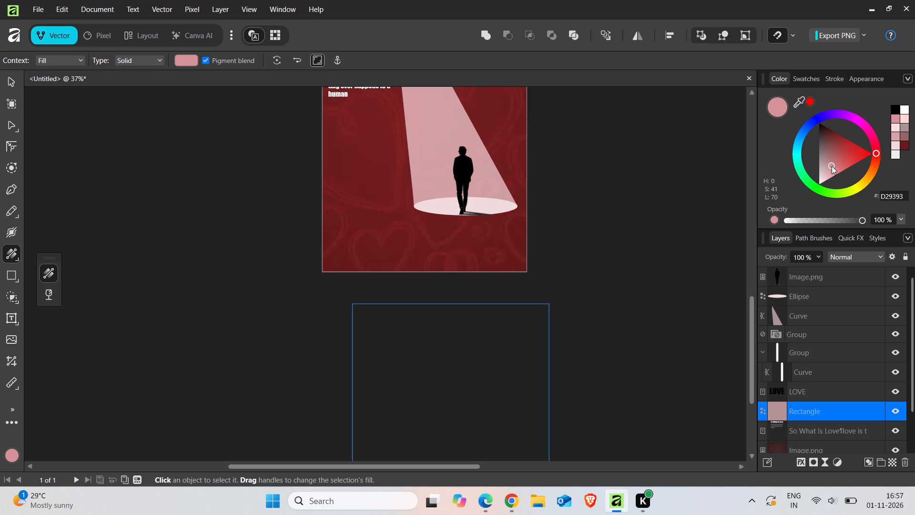
# Draw a wide rounded rectangle on the pasteboard below the poster, overlapping the existing plain rectangle.
pyautogui.click(10, 277)
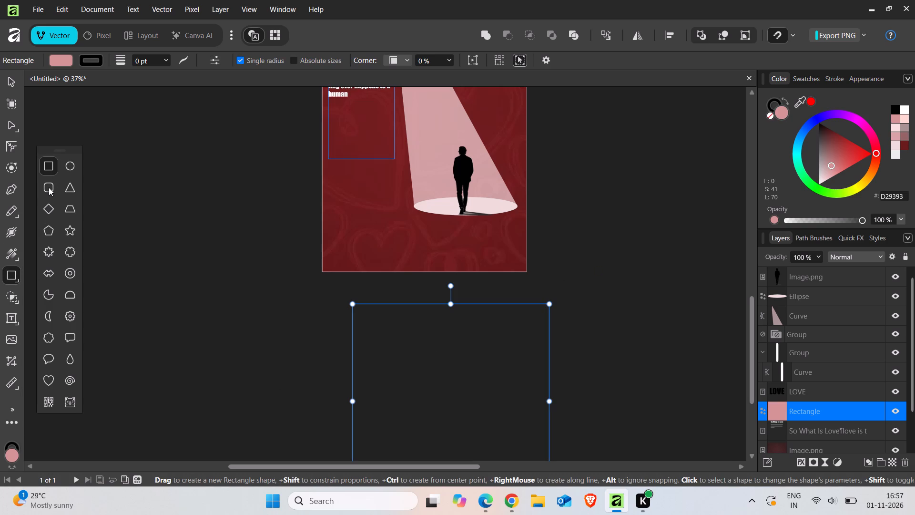
pyautogui.click(48, 190)
pyautogui.click(421, 391)
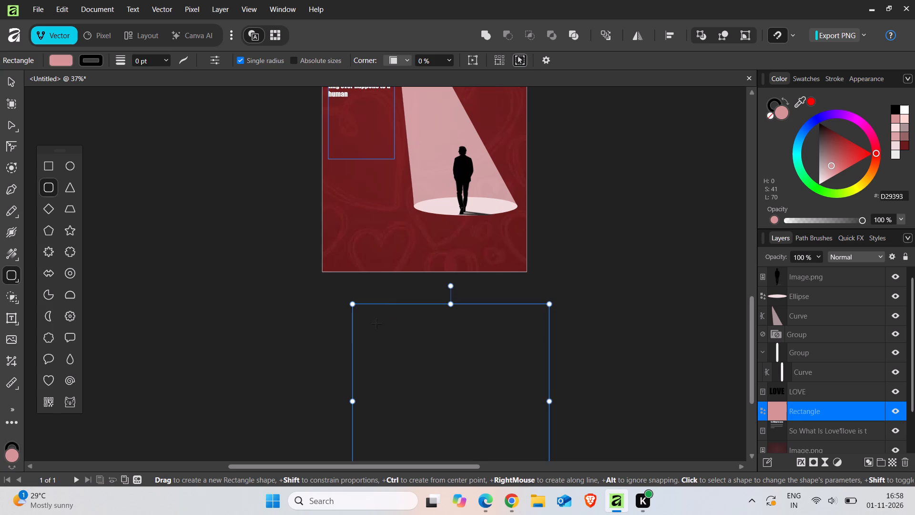
pyautogui.moveTo(376, 324); pyautogui.dragTo(563, 434)
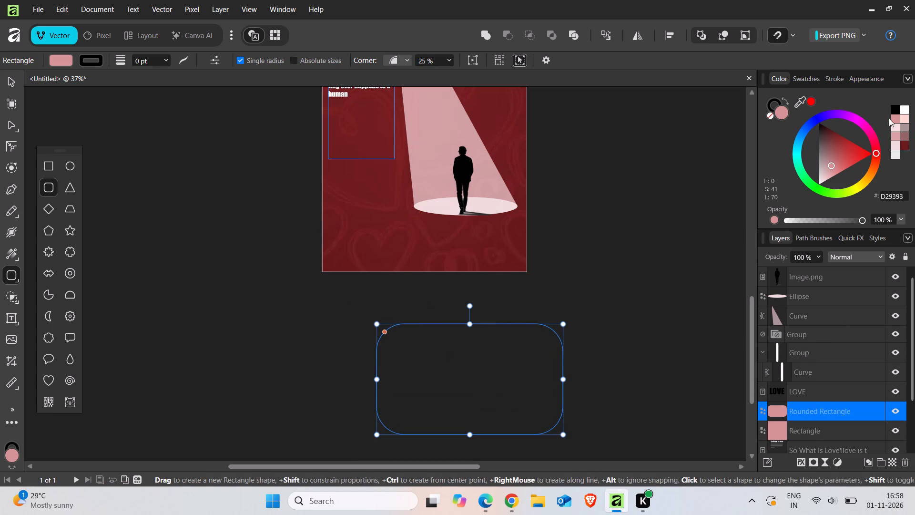
# Delete the plain Rectangle layer beneath the Rounded Rectangle layer.
pyautogui.click(855, 431)
pyautogui.press('BackSpace')
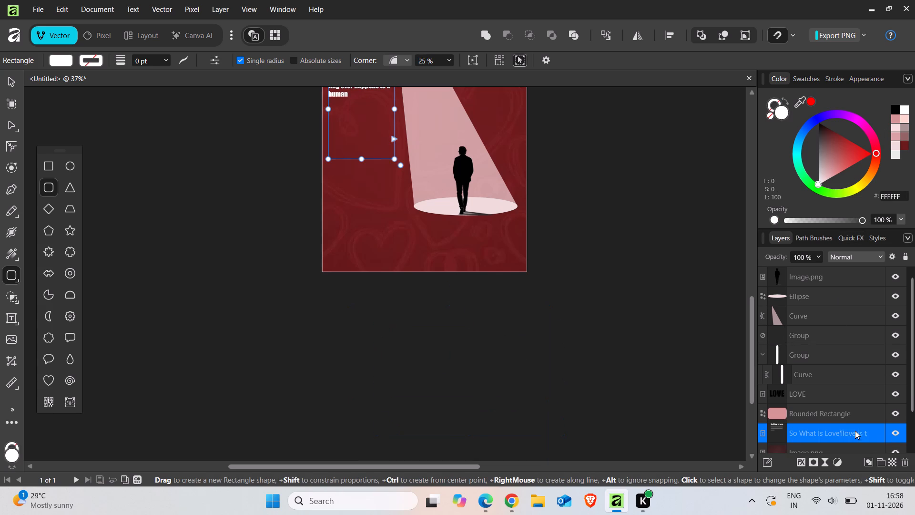
# Select the Rounded Rectangle layer and change its fill to the deeper red C55656.
pyautogui.click(829, 417)
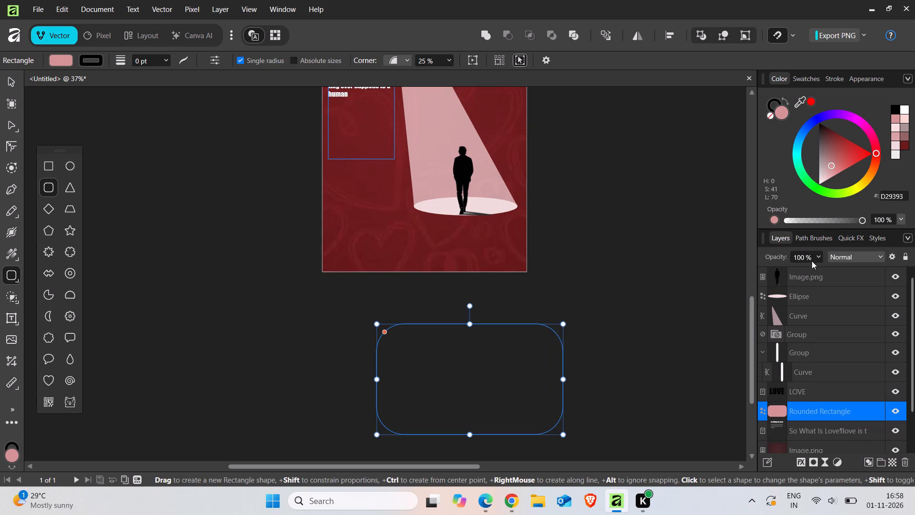
pyautogui.click(842, 157)
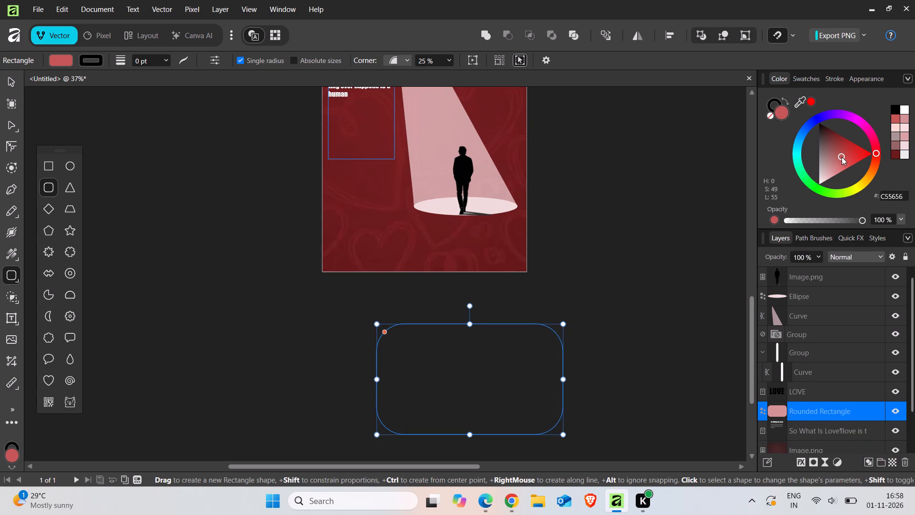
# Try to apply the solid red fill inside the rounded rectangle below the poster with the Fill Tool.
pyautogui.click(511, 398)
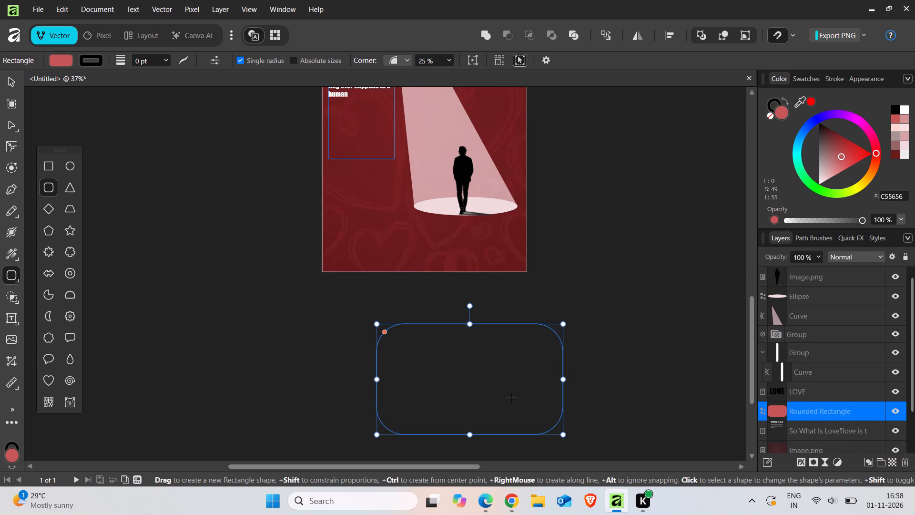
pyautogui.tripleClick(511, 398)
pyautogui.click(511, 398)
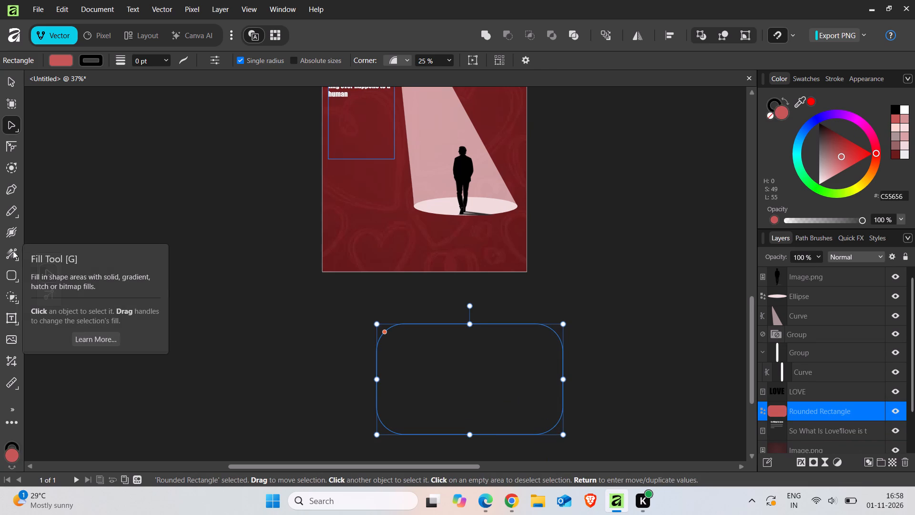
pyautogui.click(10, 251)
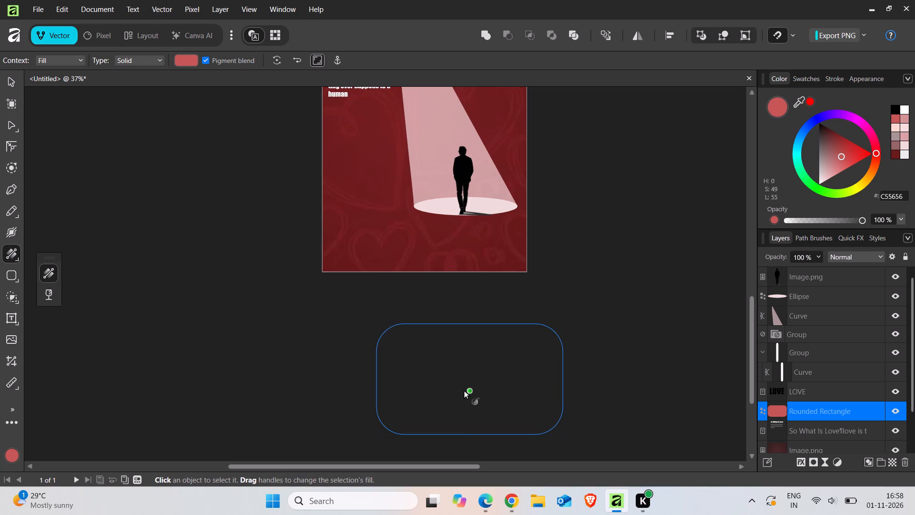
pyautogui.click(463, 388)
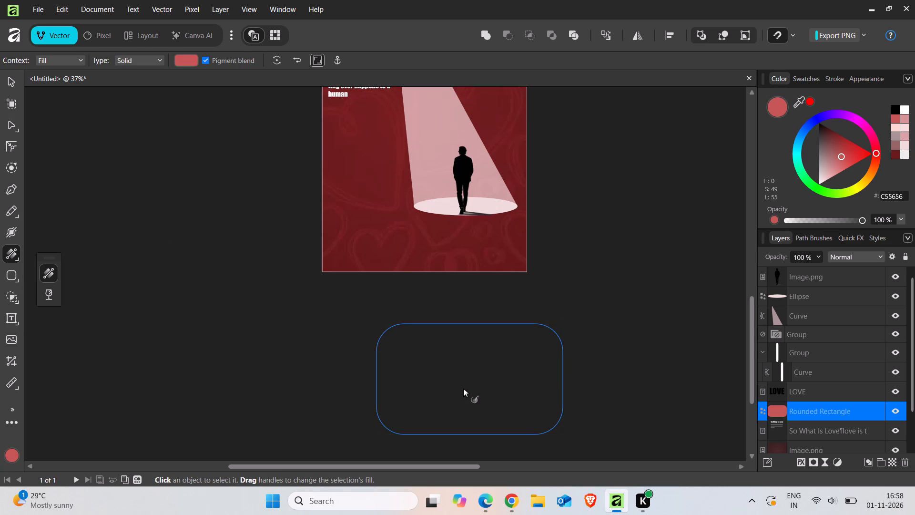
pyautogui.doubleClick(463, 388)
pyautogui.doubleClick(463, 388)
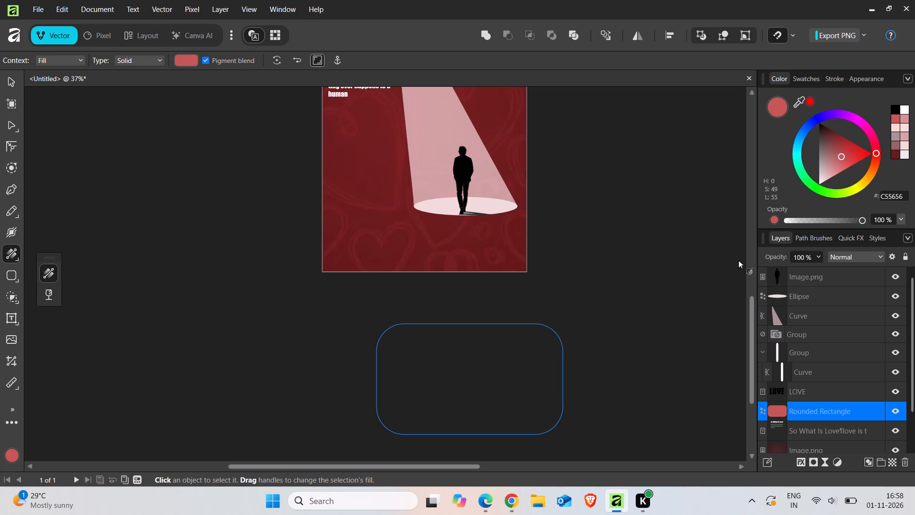
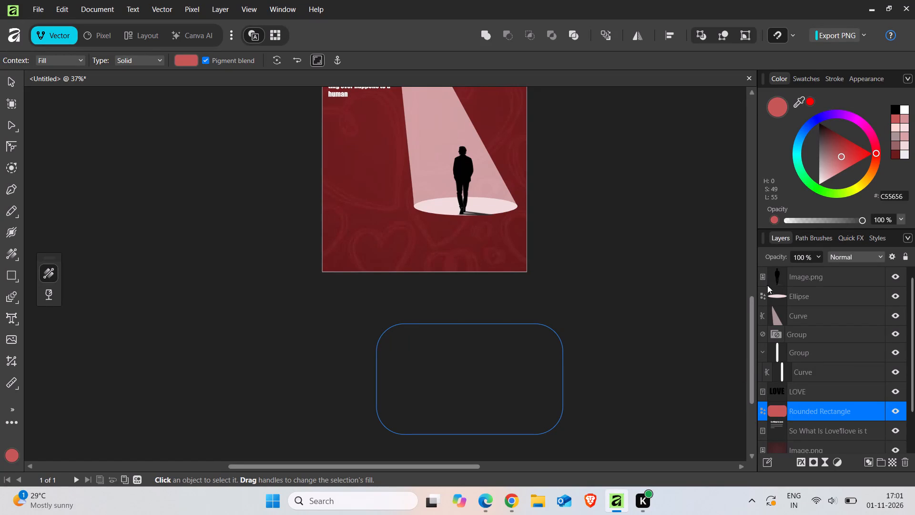
# Apply a linear gradient from C55656 to 981717 across the rounded rectangle below the poster, running from its upper edge to its lower edge.
pyautogui.click(814, 238)
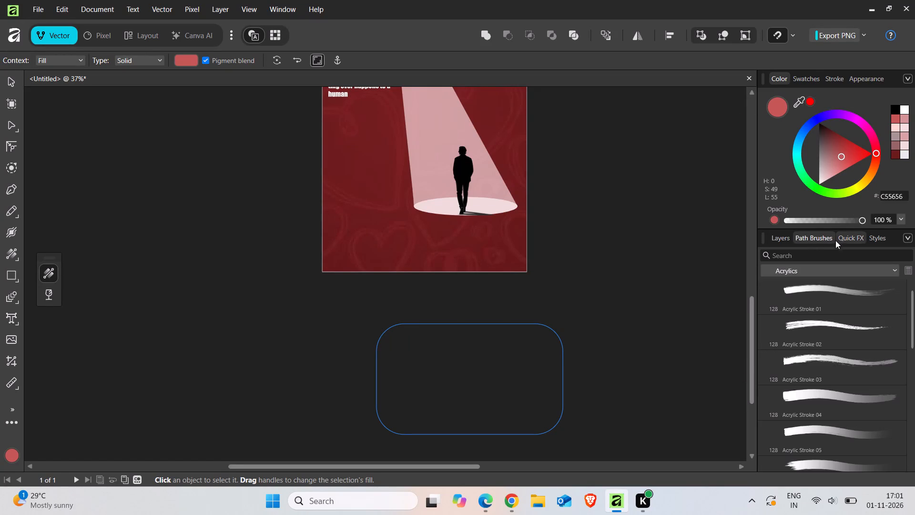
pyautogui.click(789, 330)
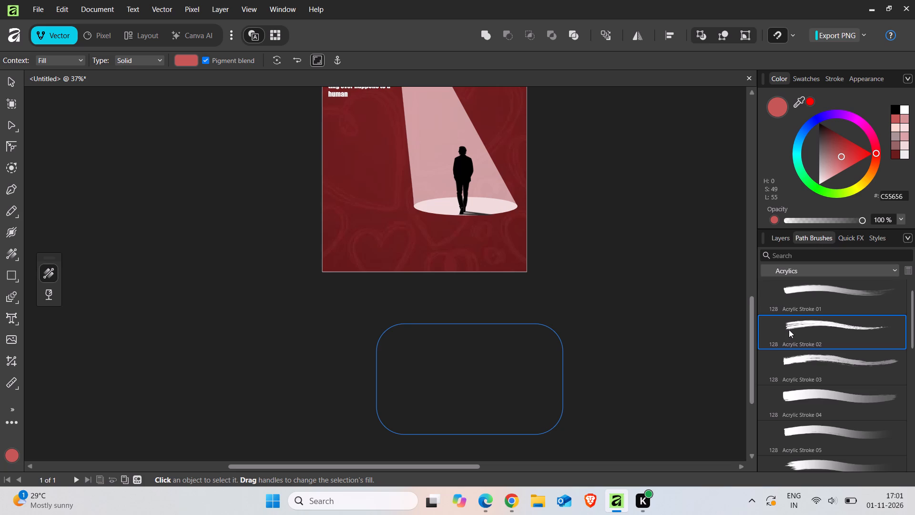
pyautogui.moveTo(427, 358); pyautogui.dragTo(437, 405)
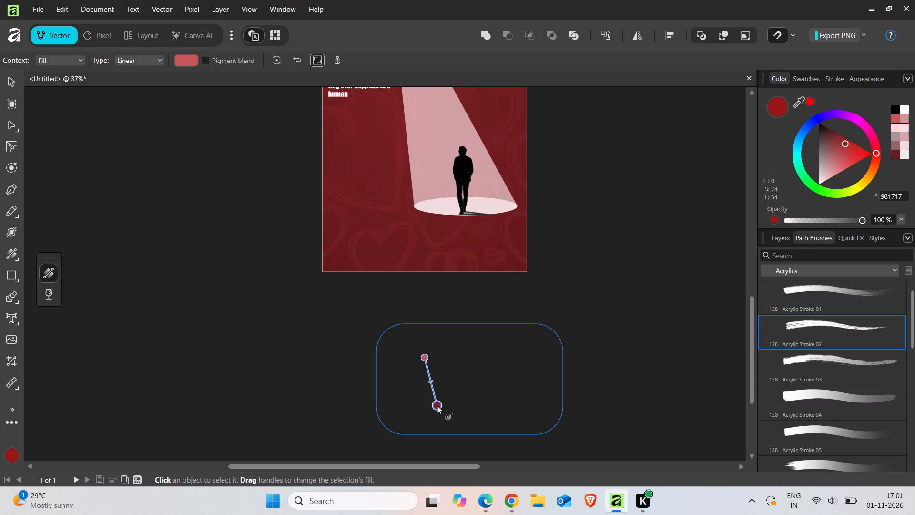
pyautogui.moveTo(437, 405); pyautogui.dragTo(489, 383)
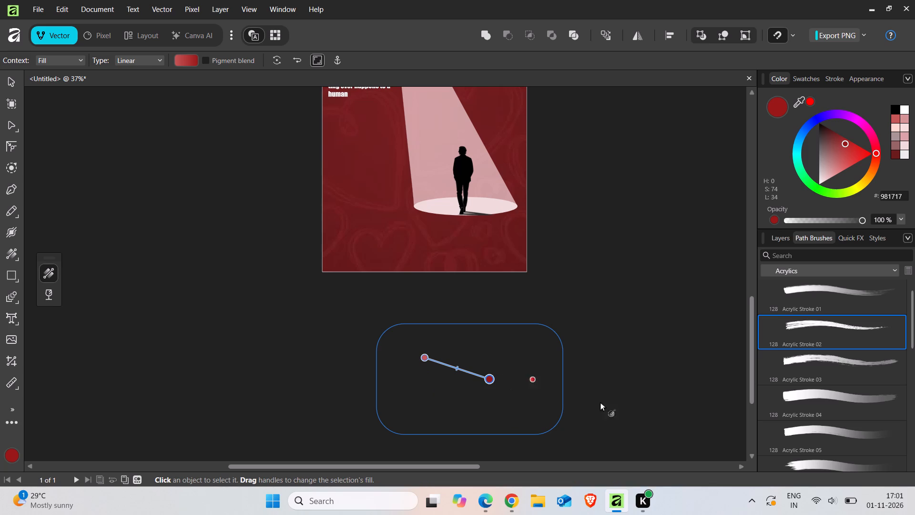
pyautogui.moveTo(529, 383); pyautogui.dragTo(547, 324)
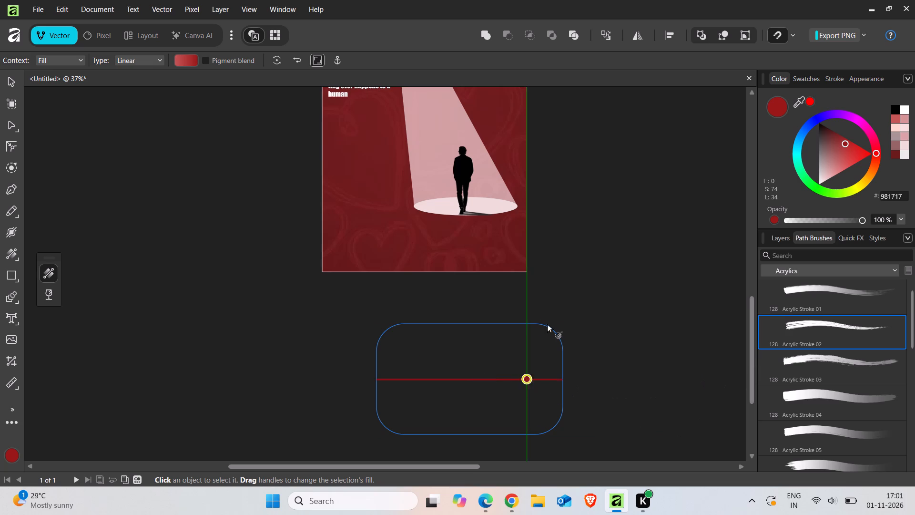
pyautogui.moveTo(547, 324); pyautogui.dragTo(547, 323)
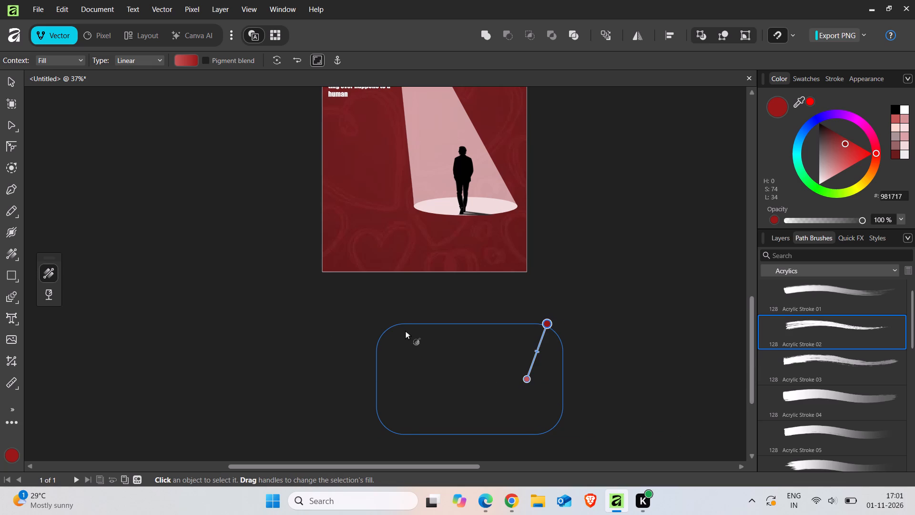
pyautogui.click(511, 323)
pyautogui.moveTo(511, 323); pyautogui.dragTo(505, 404)
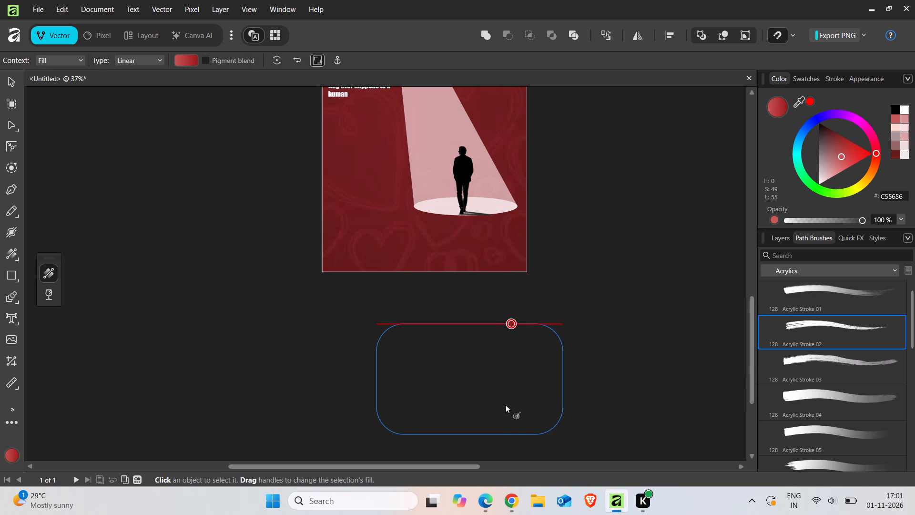
pyautogui.moveTo(505, 404); pyautogui.dragTo(503, 432)
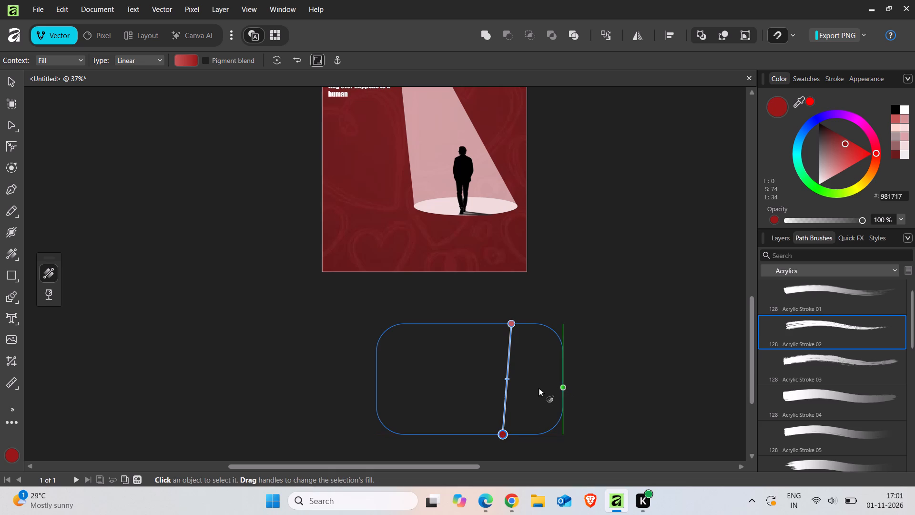
pyautogui.click(531, 387)
pyautogui.doubleClick(531, 387)
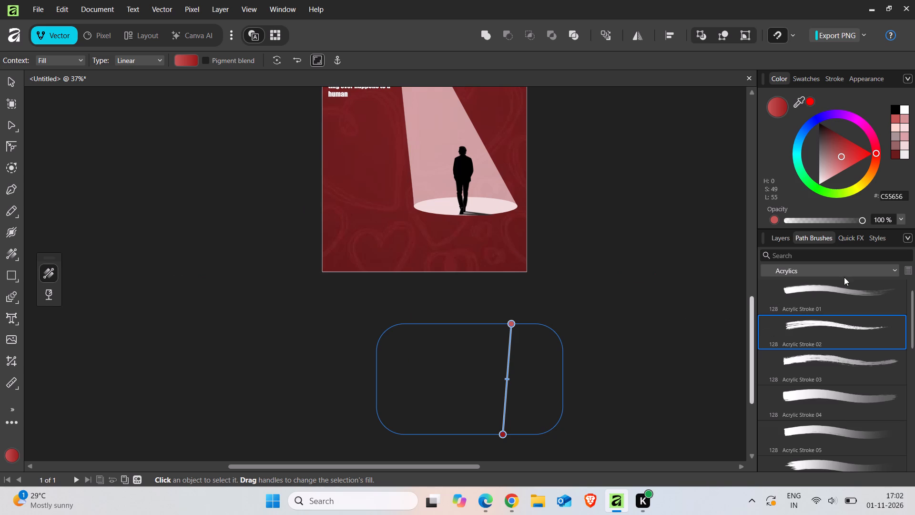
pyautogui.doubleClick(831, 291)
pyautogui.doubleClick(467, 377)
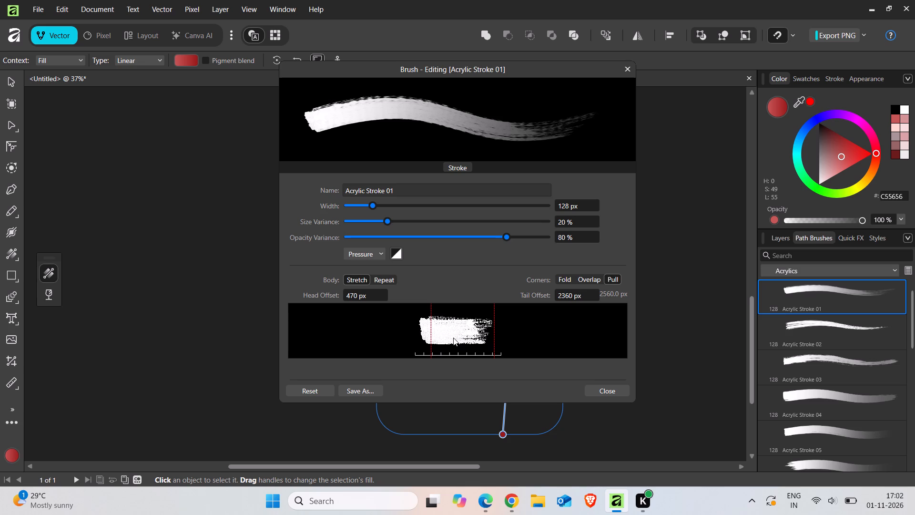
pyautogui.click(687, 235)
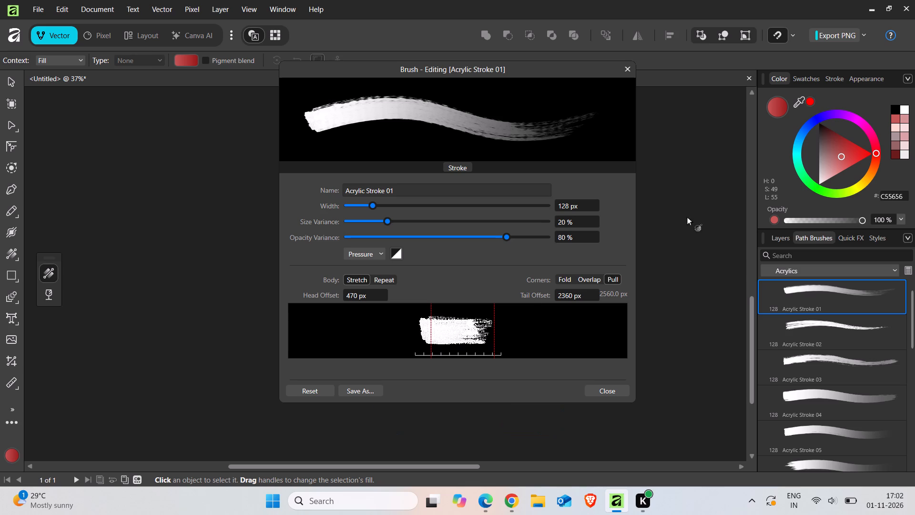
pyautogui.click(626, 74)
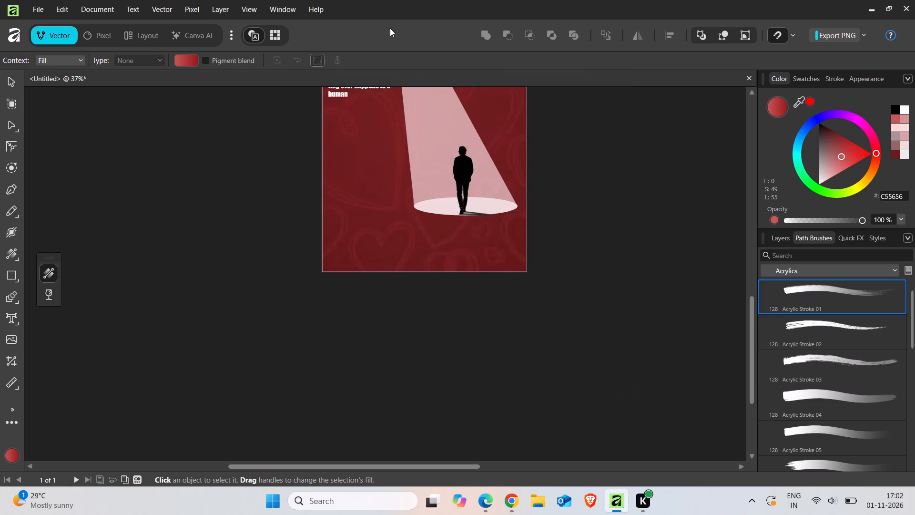
# Switch to the Pixel workspace and paint a short diagonal black stroke with the 64 px Paint Brush Tool on the pasteboard beside the poster.
pyautogui.scroll(1, 218, 210)
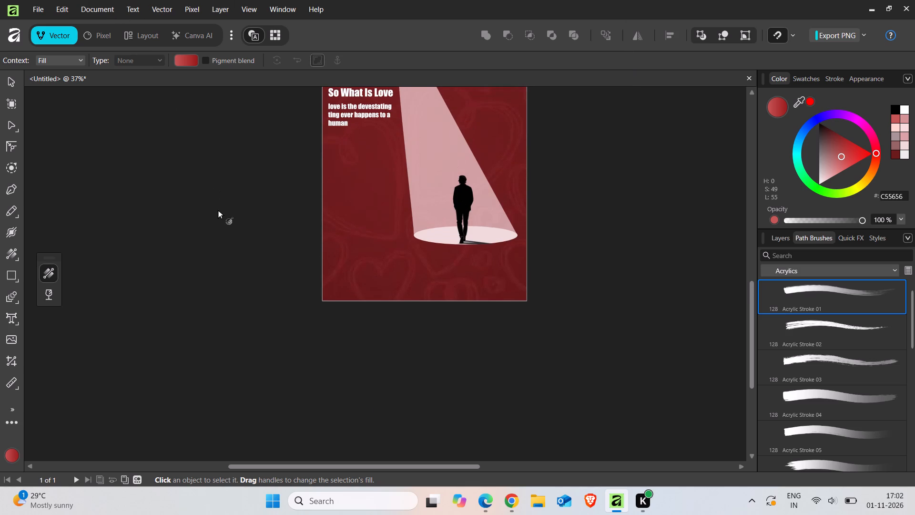
pyautogui.scroll(1, 218, 210)
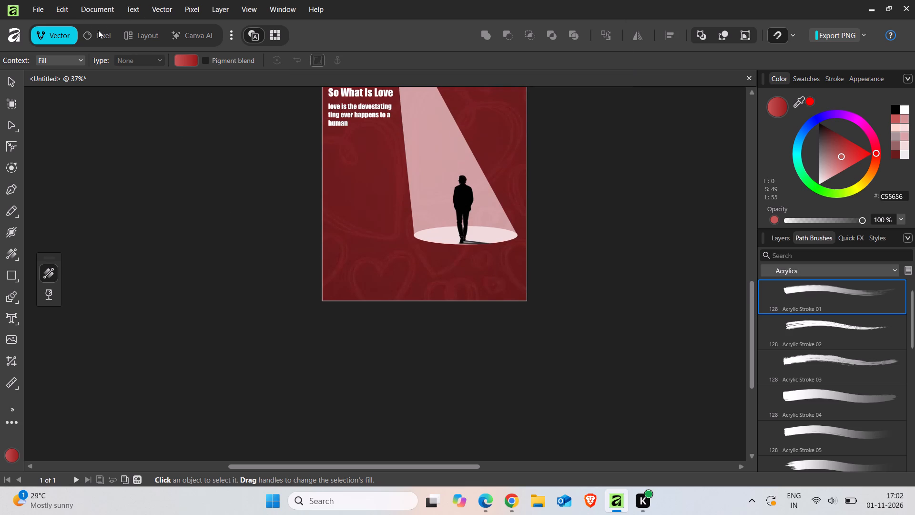
pyautogui.click(98, 30)
pyautogui.doubleClick(98, 30)
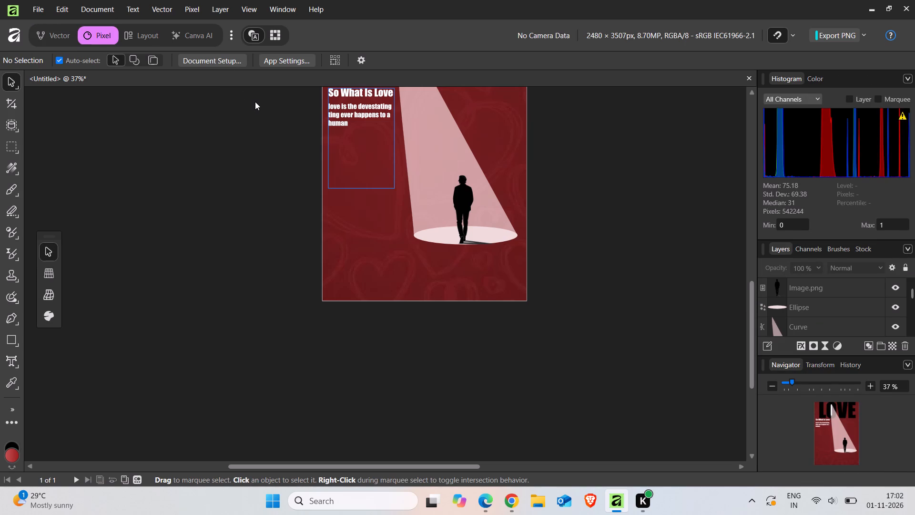
pyautogui.scroll(2, 255, 102)
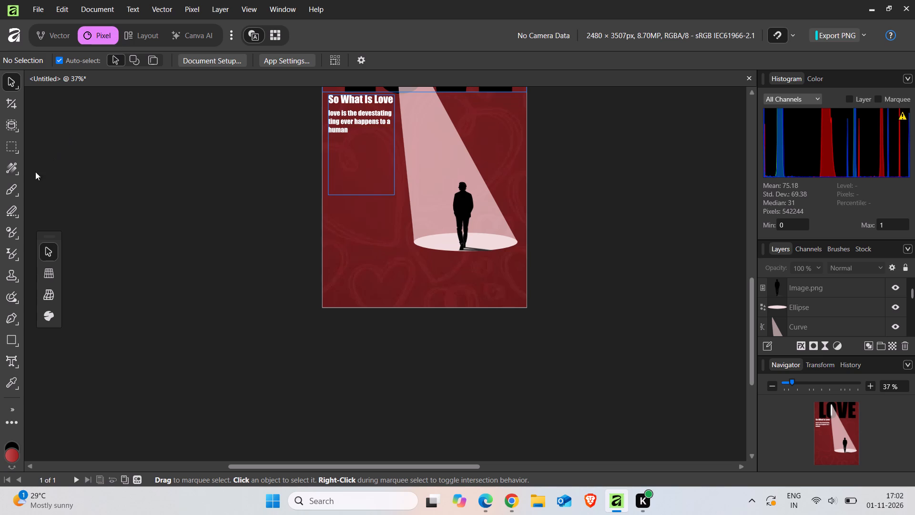
pyautogui.click(15, 193)
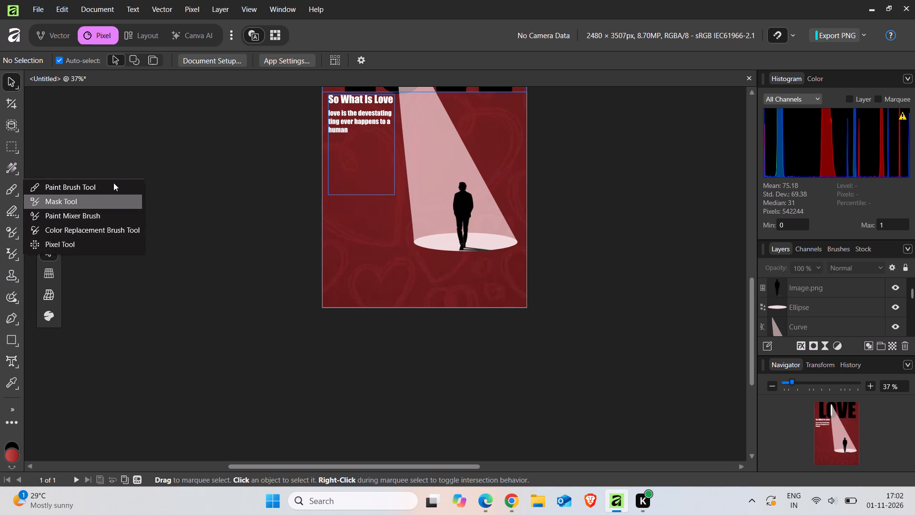
pyautogui.click(113, 183)
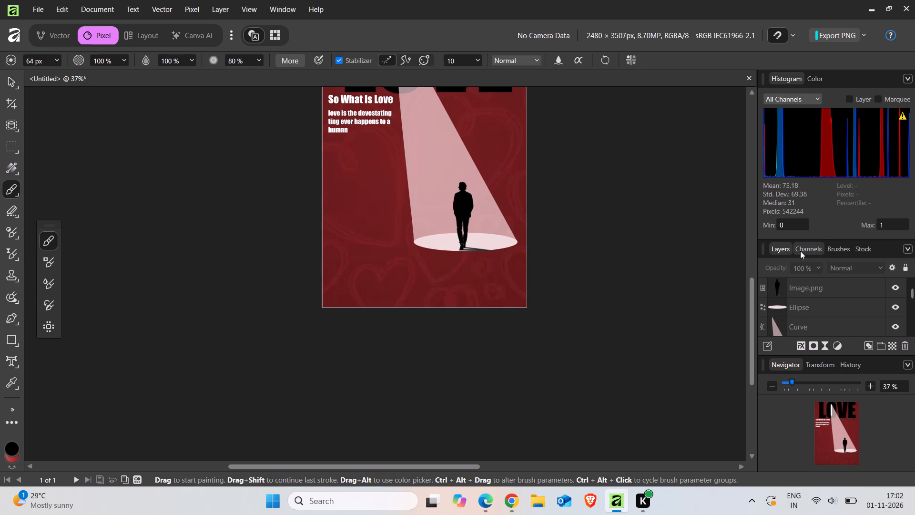
pyautogui.click(800, 251)
pyautogui.click(831, 249)
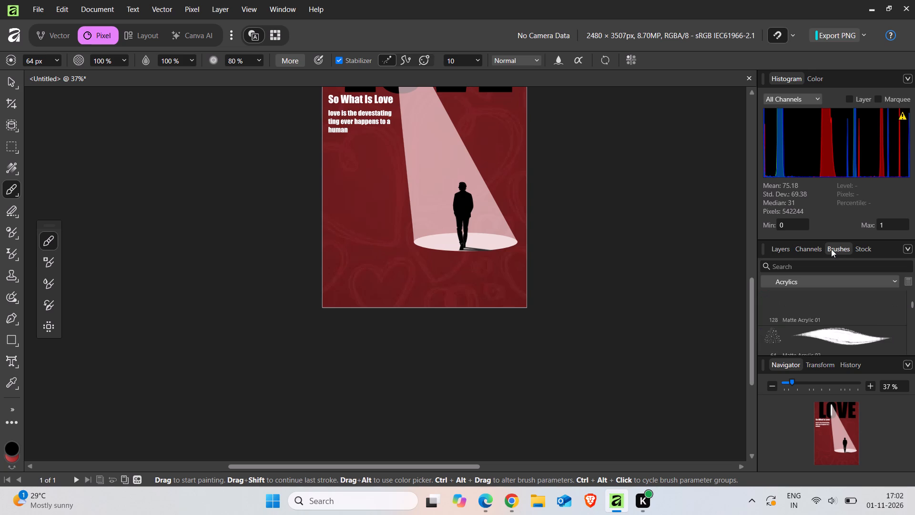
pyautogui.click(856, 251)
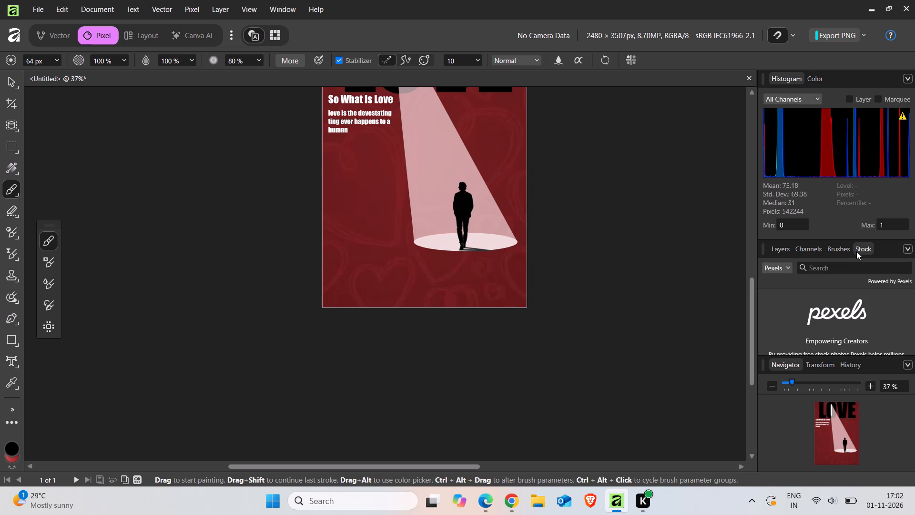
pyautogui.click(809, 252)
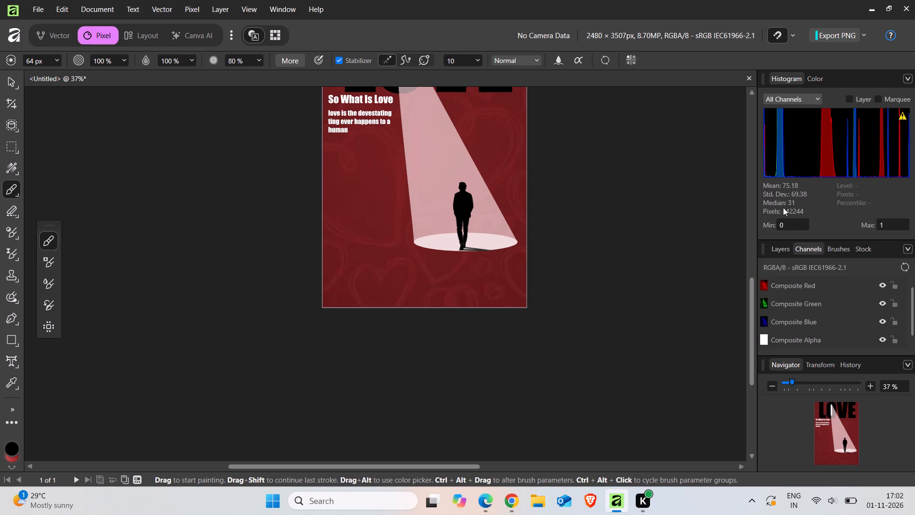
pyautogui.scroll(1, 813, 170)
pyautogui.moveTo(583, 186); pyautogui.dragTo(626, 275)
# Draw a wide plain rectangle with the Rectangle Tool on the pasteboard below the poster, using the red gradient fill.
pyautogui.scroll(-1, 402, 407)
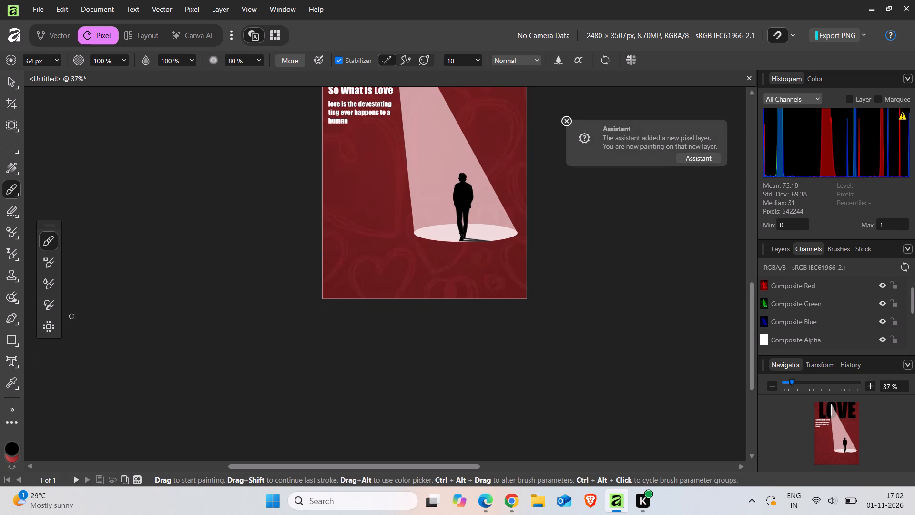
pyautogui.scroll(-3, 103, 311)
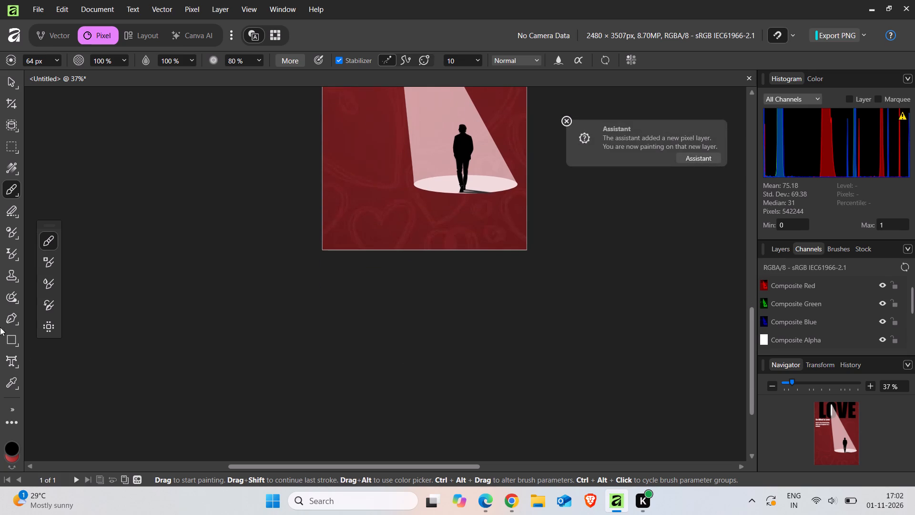
pyautogui.click(13, 344)
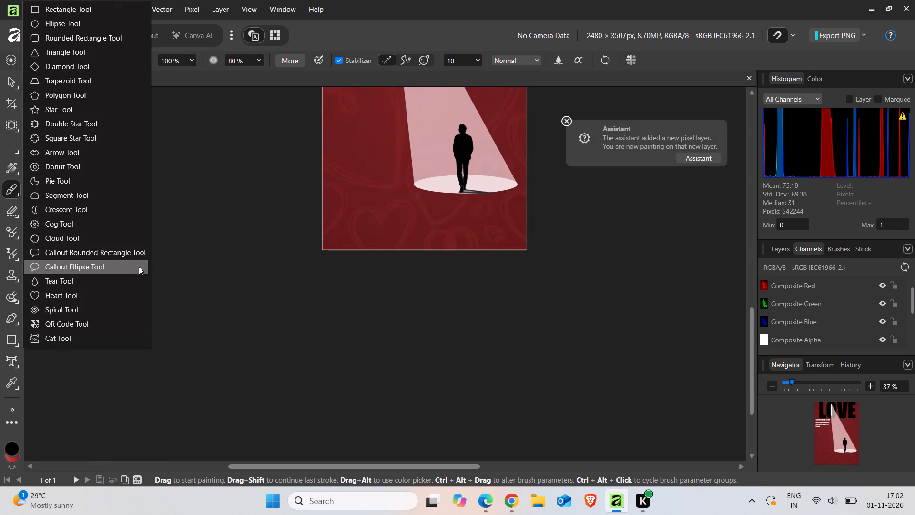
pyautogui.click(92, 15)
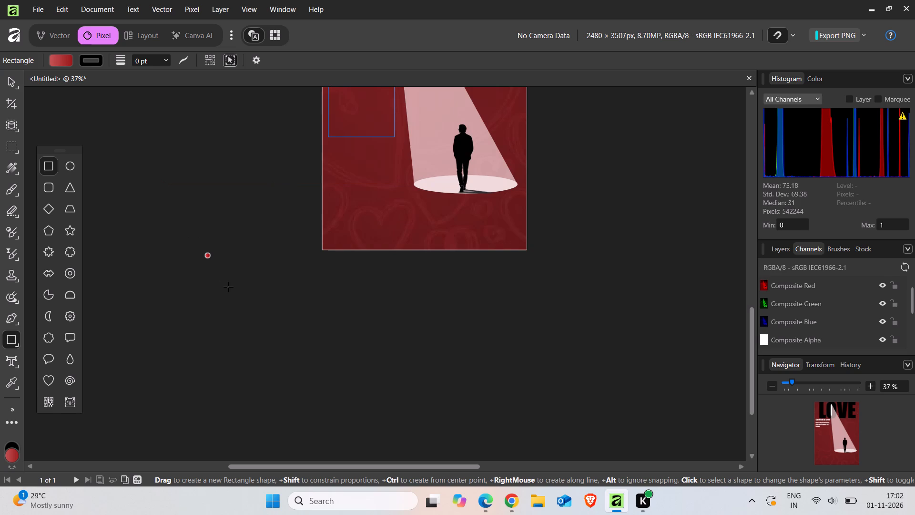
pyautogui.scroll(-13, 228, 287)
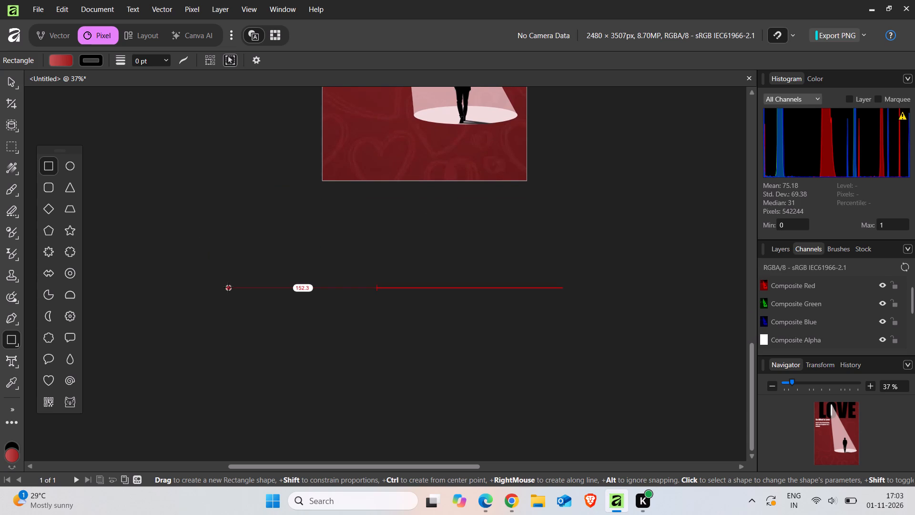
pyautogui.moveTo(228, 287); pyautogui.dragTo(471, 365)
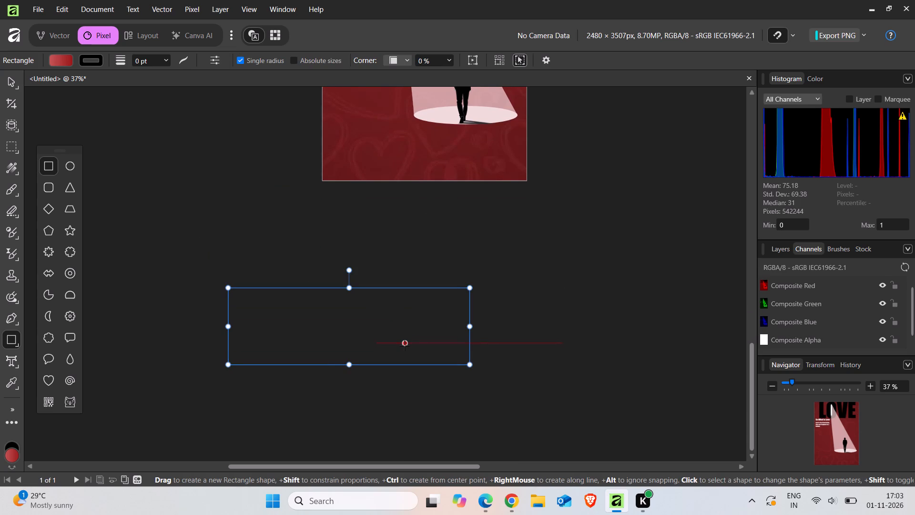
pyautogui.click(405, 346)
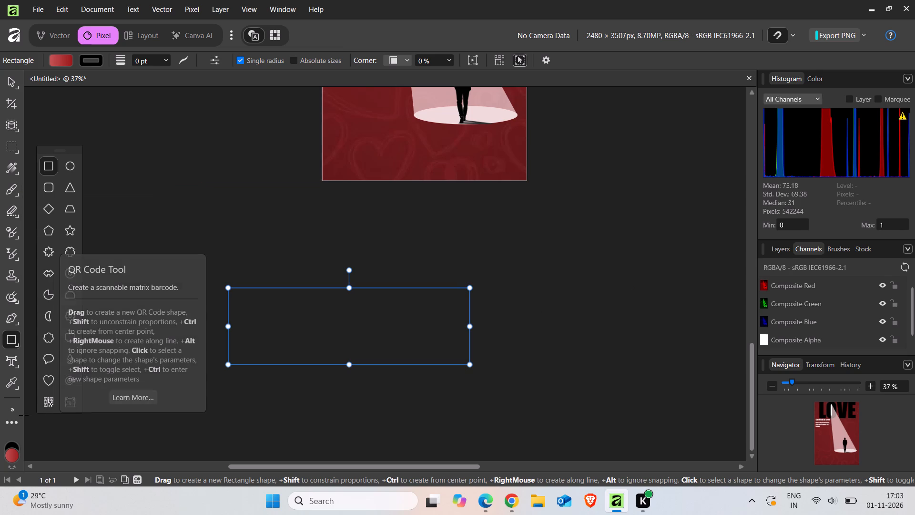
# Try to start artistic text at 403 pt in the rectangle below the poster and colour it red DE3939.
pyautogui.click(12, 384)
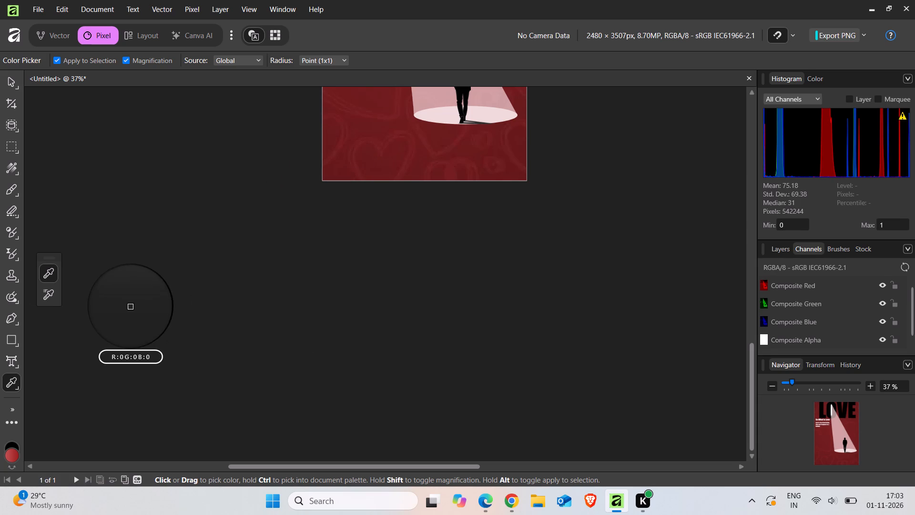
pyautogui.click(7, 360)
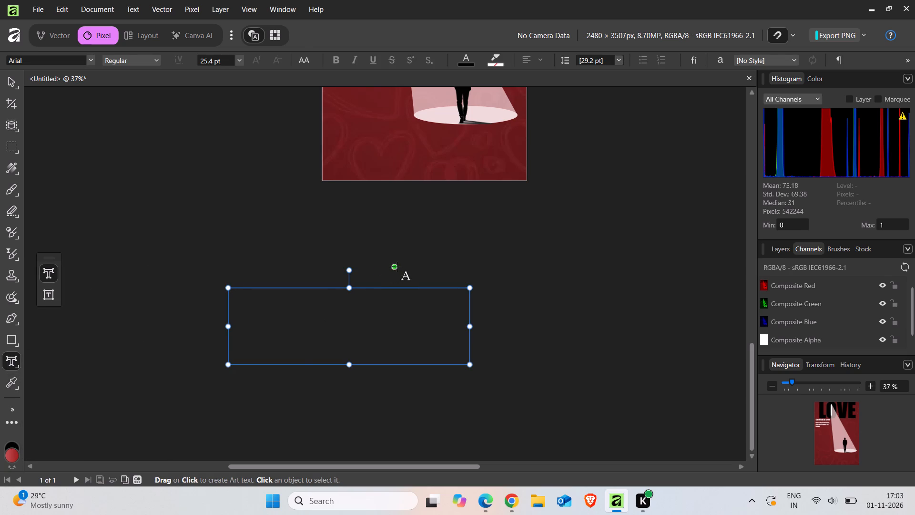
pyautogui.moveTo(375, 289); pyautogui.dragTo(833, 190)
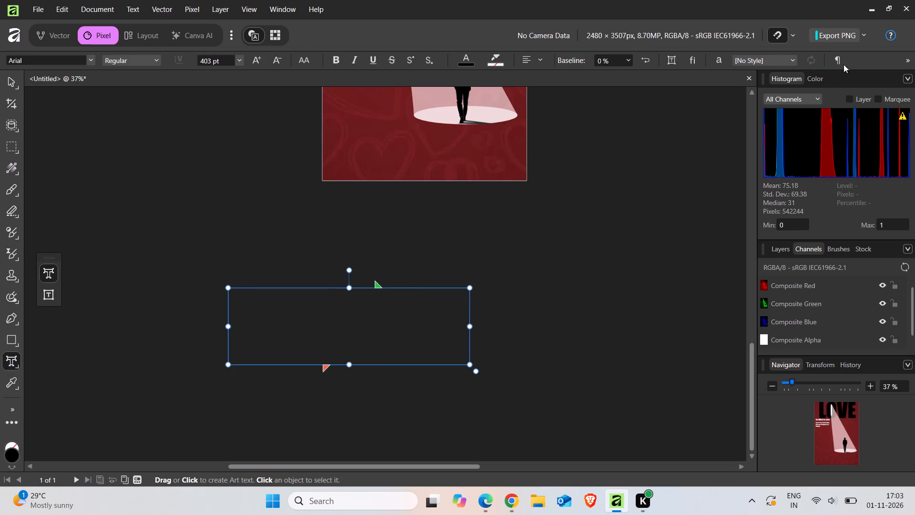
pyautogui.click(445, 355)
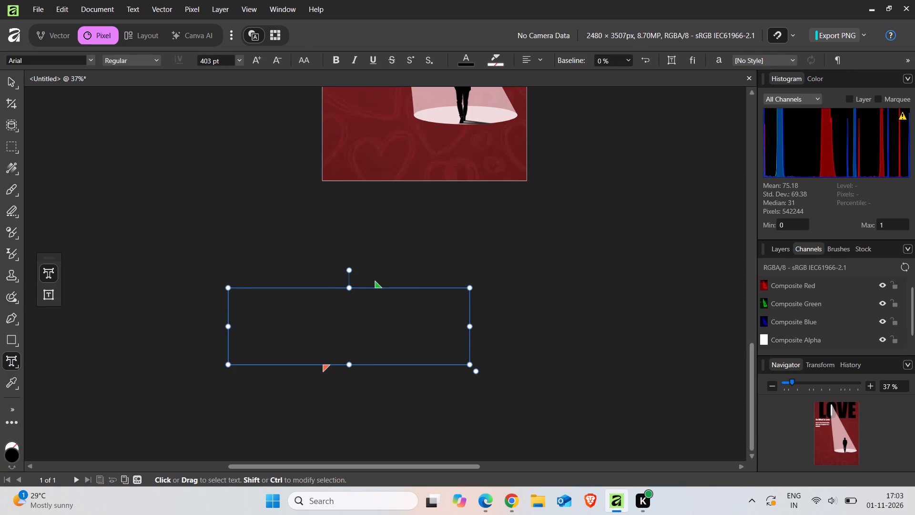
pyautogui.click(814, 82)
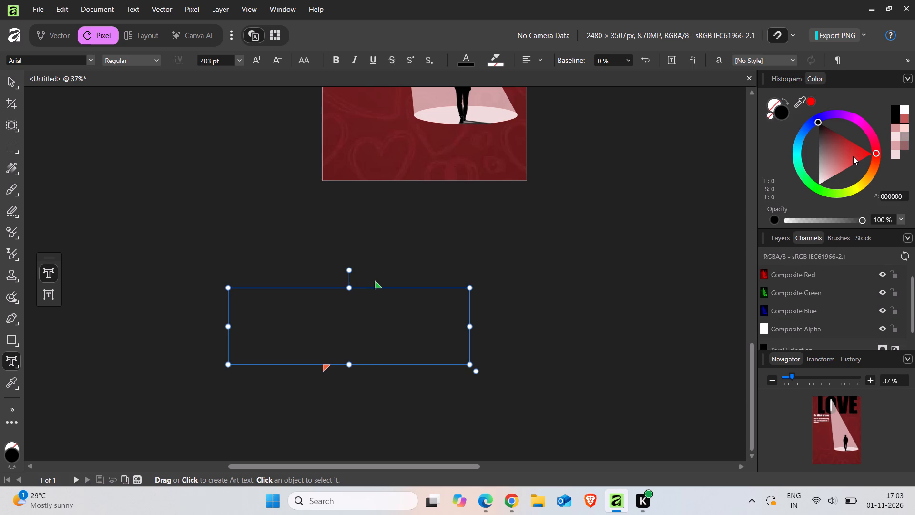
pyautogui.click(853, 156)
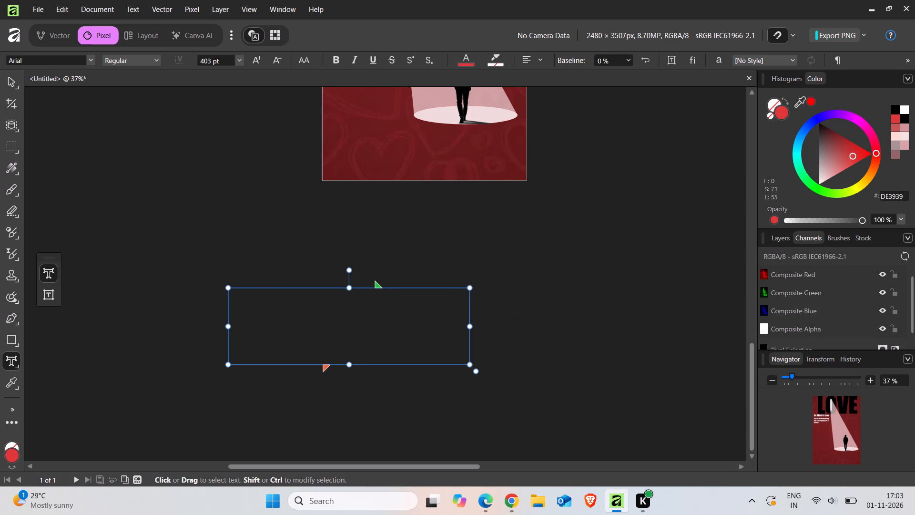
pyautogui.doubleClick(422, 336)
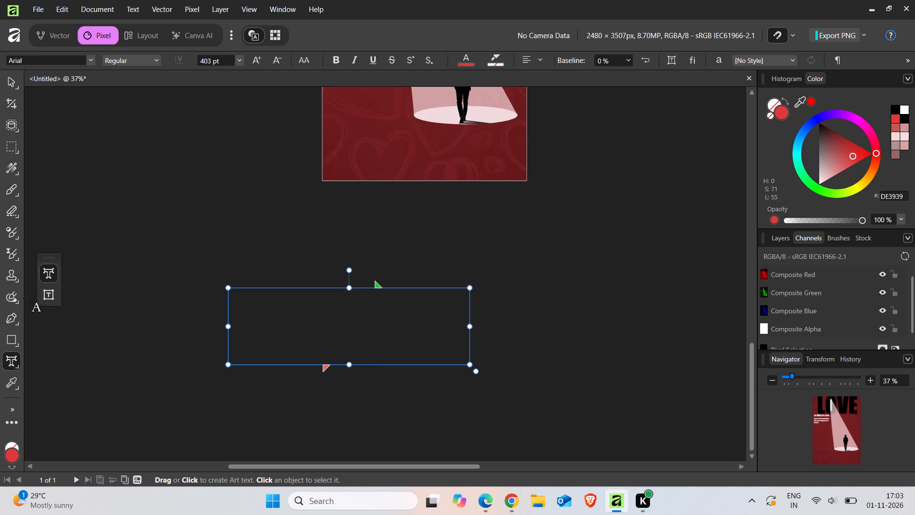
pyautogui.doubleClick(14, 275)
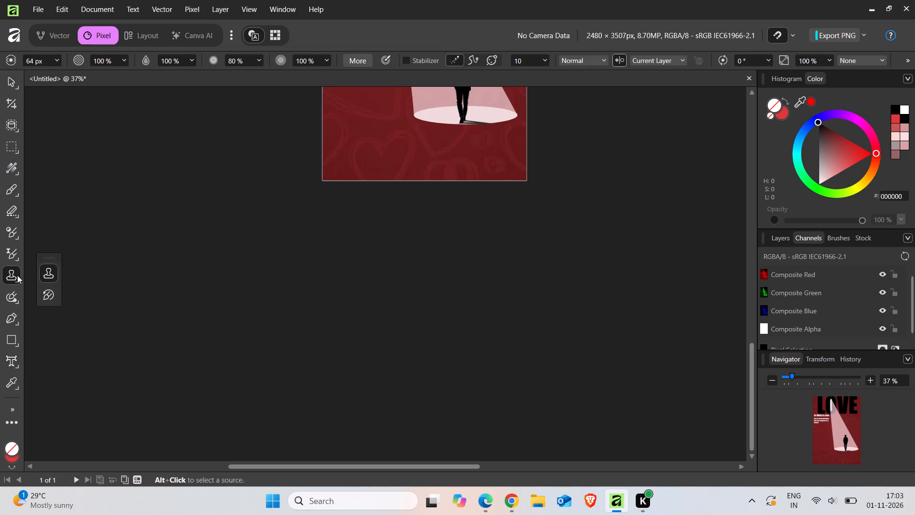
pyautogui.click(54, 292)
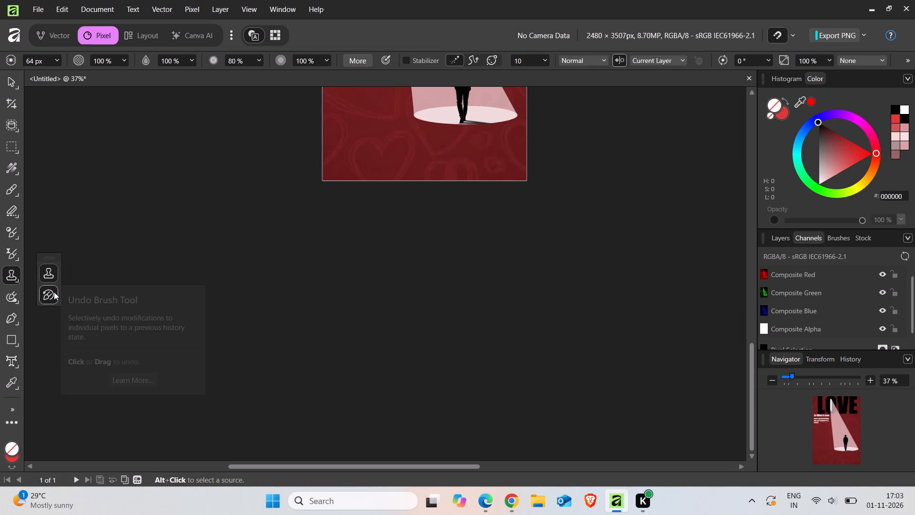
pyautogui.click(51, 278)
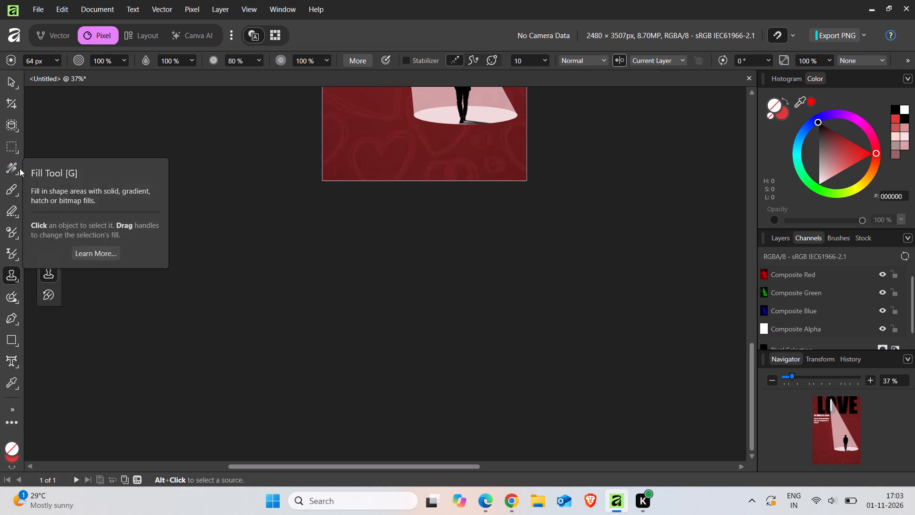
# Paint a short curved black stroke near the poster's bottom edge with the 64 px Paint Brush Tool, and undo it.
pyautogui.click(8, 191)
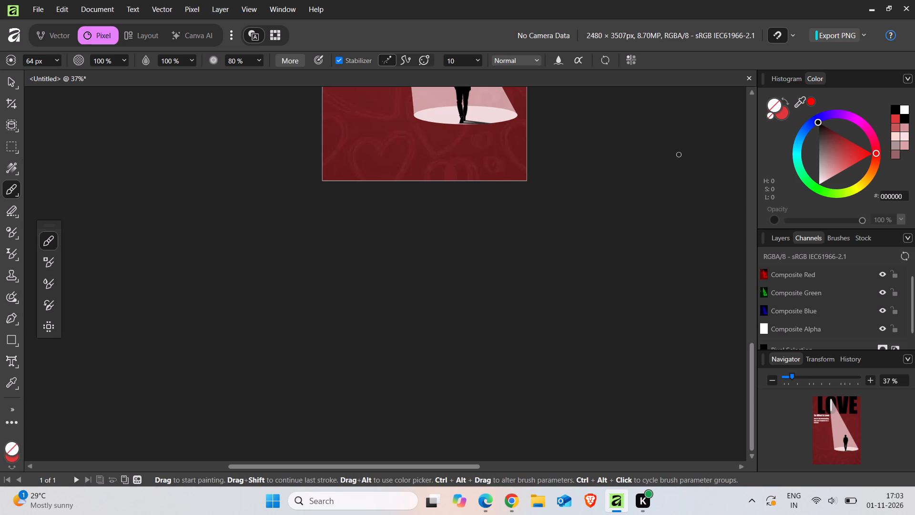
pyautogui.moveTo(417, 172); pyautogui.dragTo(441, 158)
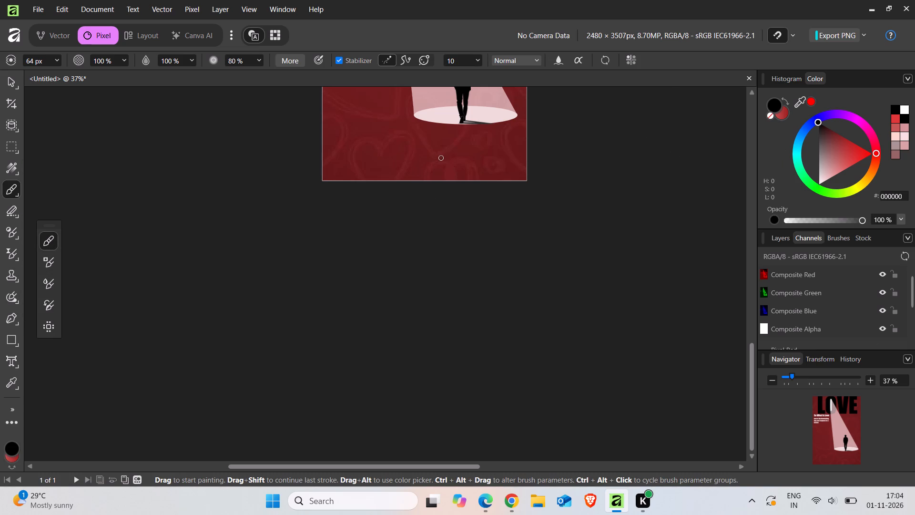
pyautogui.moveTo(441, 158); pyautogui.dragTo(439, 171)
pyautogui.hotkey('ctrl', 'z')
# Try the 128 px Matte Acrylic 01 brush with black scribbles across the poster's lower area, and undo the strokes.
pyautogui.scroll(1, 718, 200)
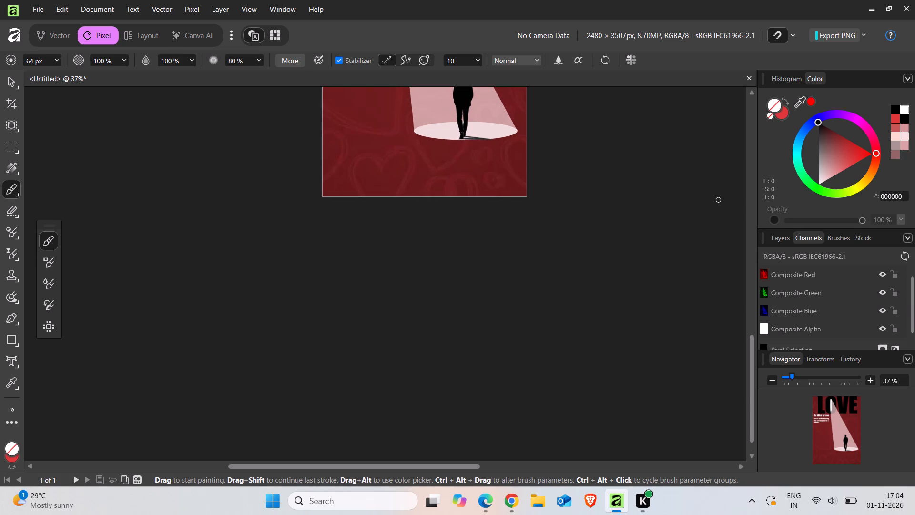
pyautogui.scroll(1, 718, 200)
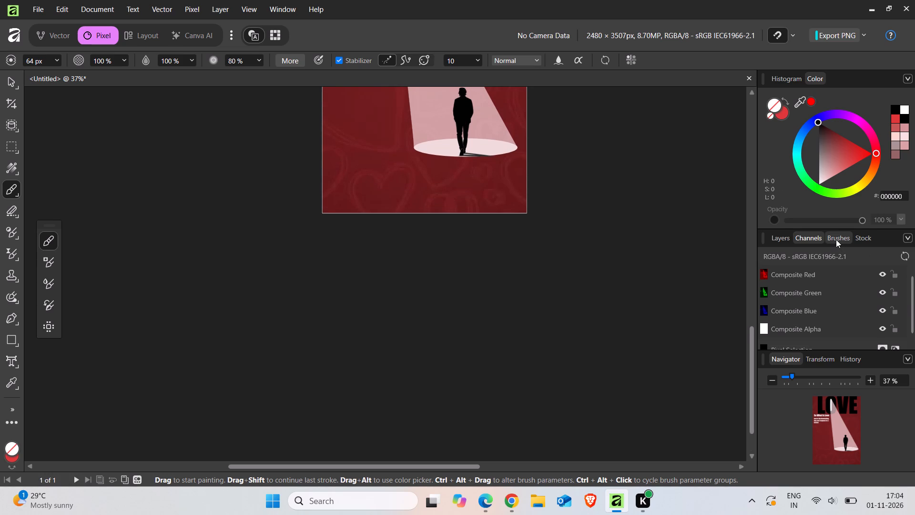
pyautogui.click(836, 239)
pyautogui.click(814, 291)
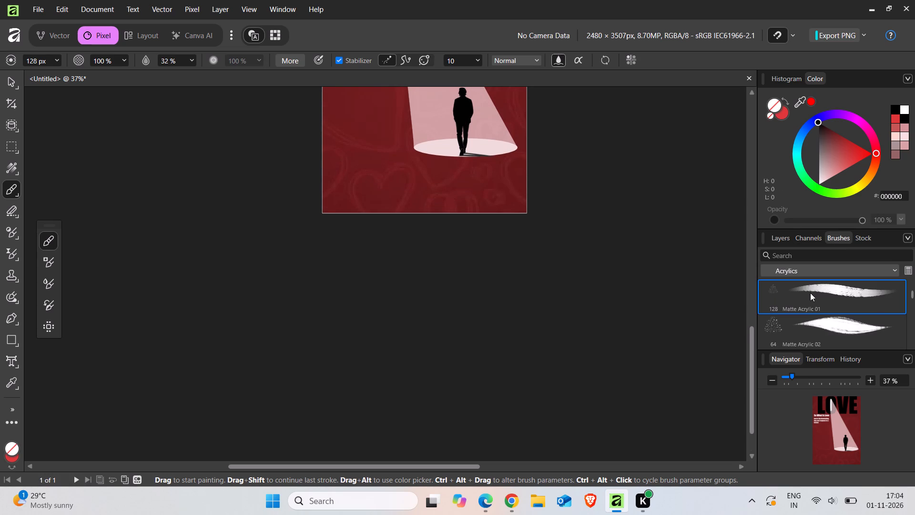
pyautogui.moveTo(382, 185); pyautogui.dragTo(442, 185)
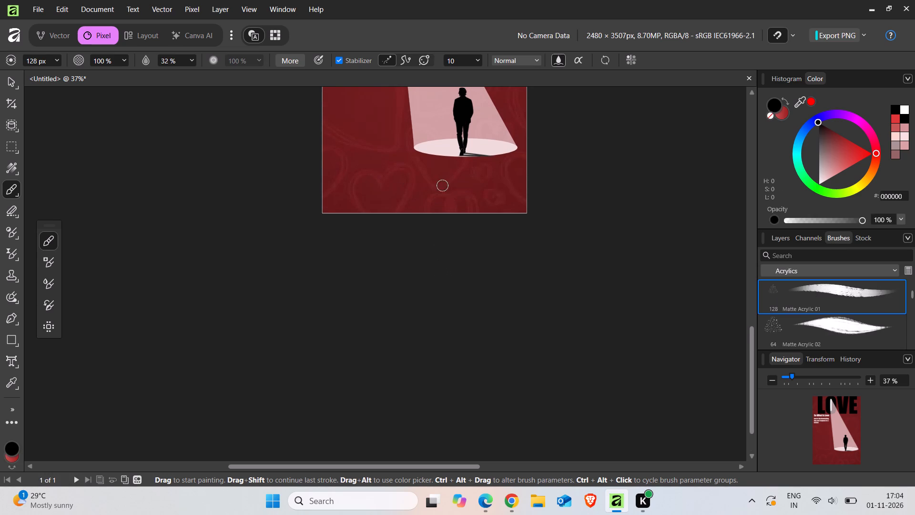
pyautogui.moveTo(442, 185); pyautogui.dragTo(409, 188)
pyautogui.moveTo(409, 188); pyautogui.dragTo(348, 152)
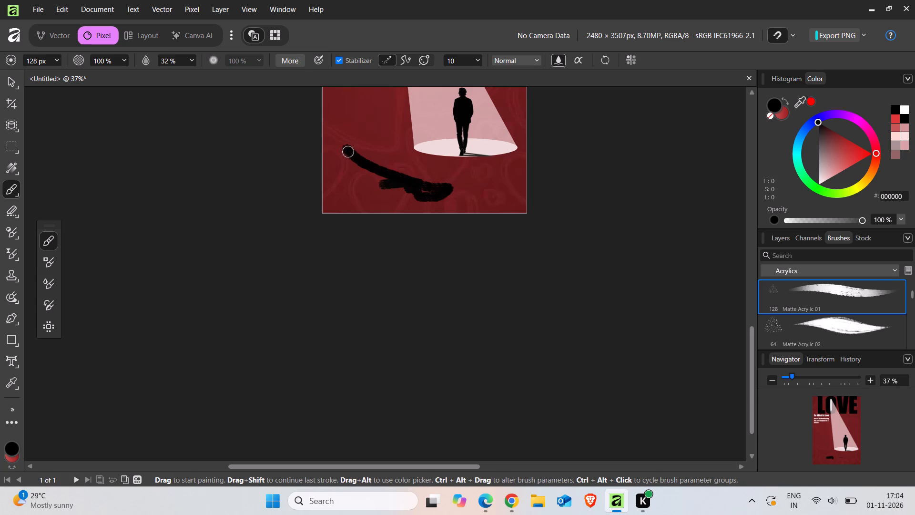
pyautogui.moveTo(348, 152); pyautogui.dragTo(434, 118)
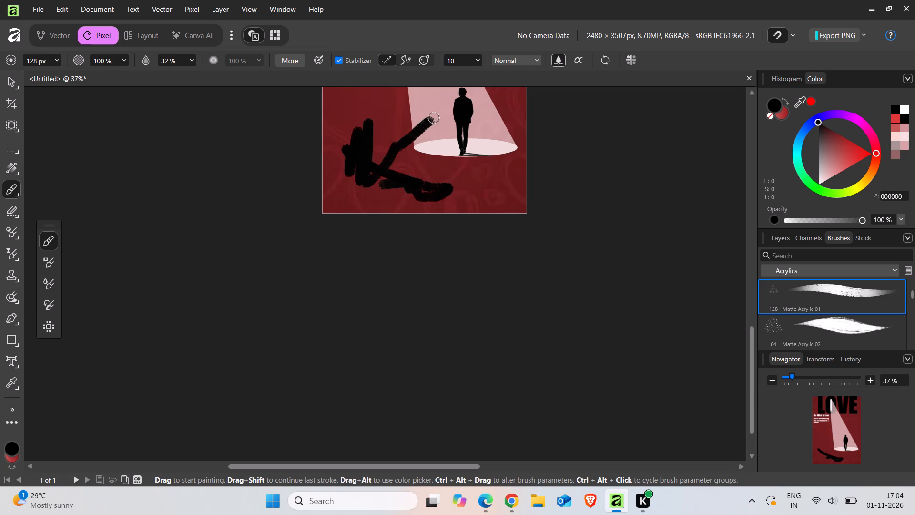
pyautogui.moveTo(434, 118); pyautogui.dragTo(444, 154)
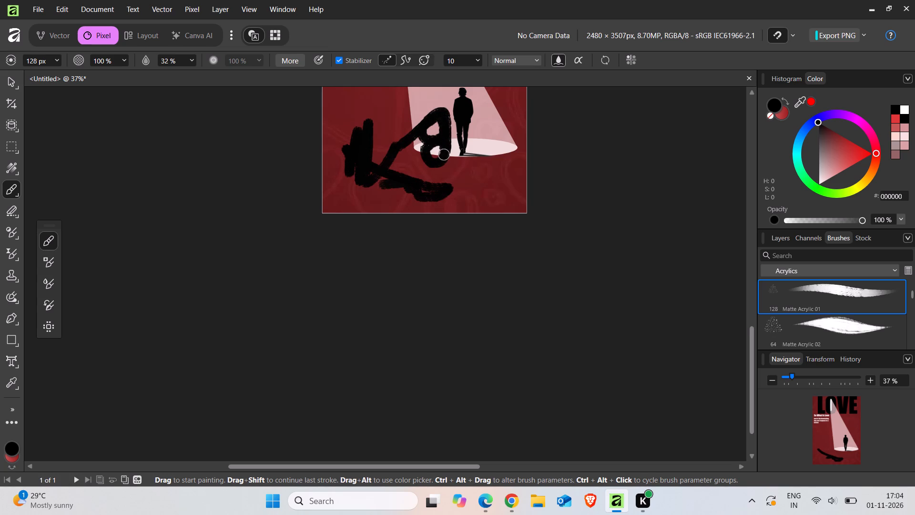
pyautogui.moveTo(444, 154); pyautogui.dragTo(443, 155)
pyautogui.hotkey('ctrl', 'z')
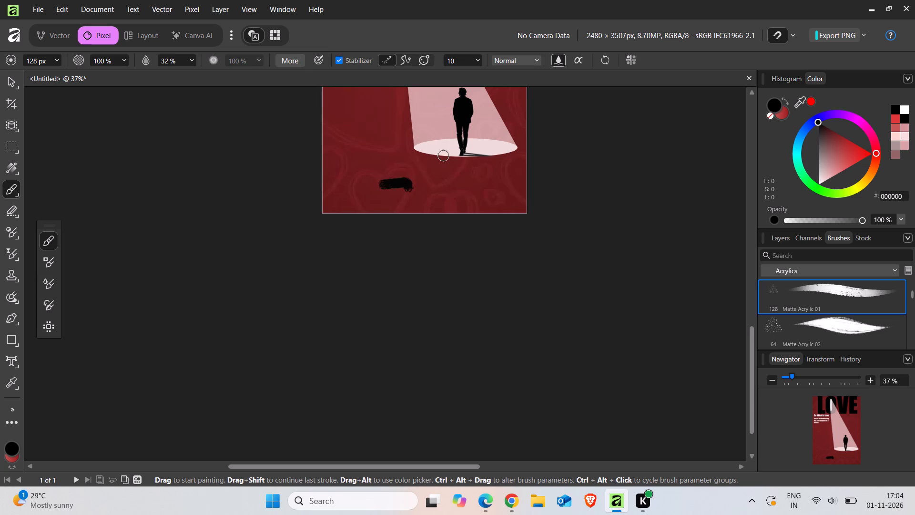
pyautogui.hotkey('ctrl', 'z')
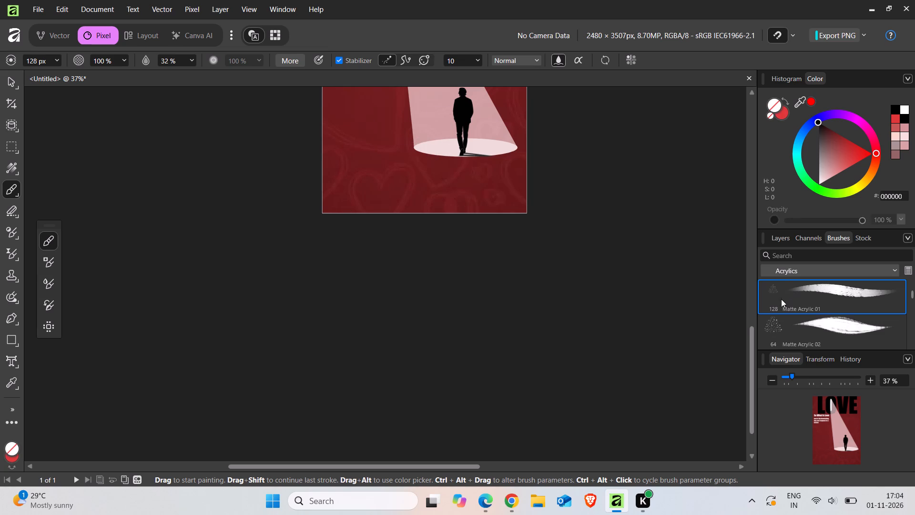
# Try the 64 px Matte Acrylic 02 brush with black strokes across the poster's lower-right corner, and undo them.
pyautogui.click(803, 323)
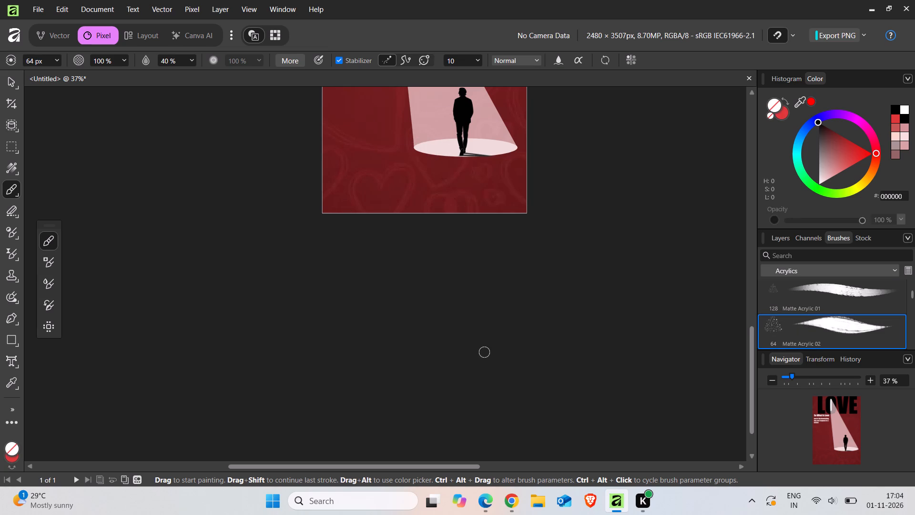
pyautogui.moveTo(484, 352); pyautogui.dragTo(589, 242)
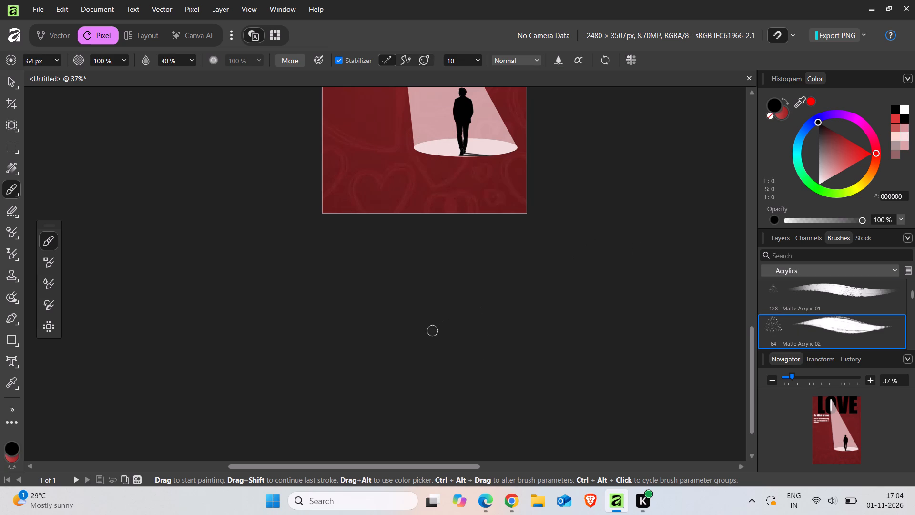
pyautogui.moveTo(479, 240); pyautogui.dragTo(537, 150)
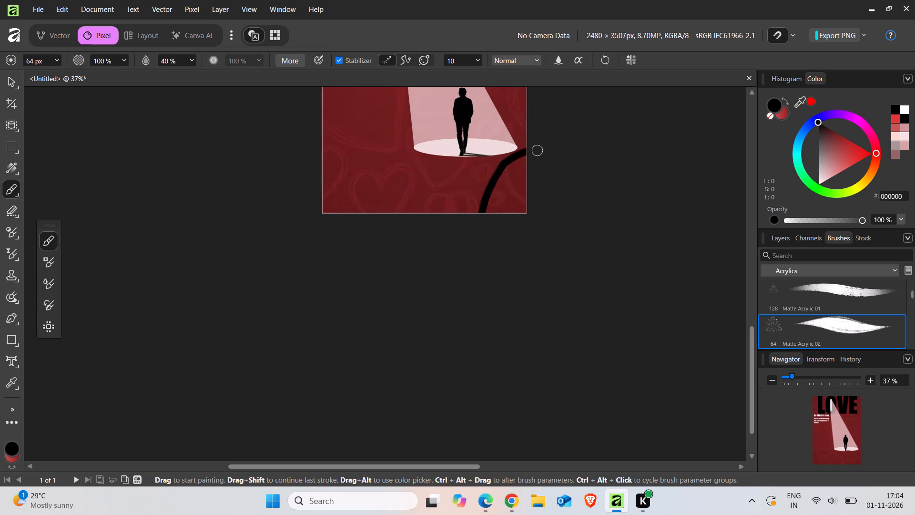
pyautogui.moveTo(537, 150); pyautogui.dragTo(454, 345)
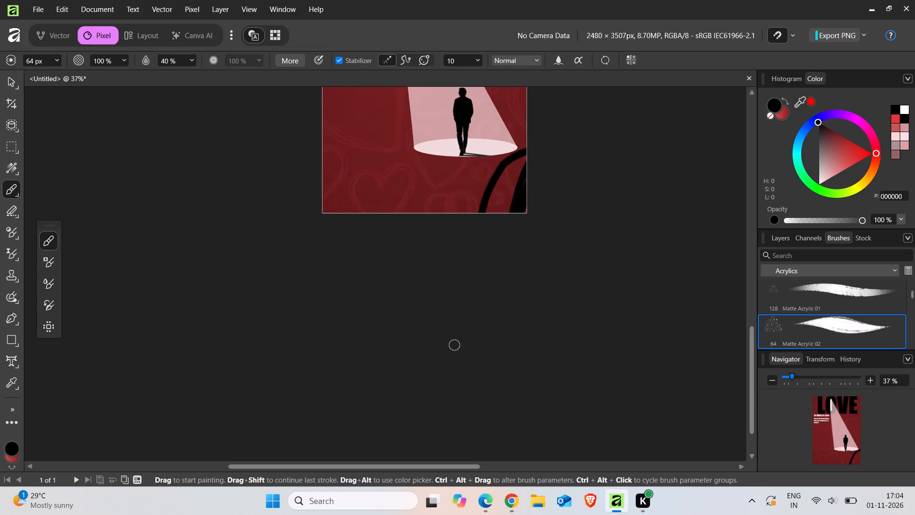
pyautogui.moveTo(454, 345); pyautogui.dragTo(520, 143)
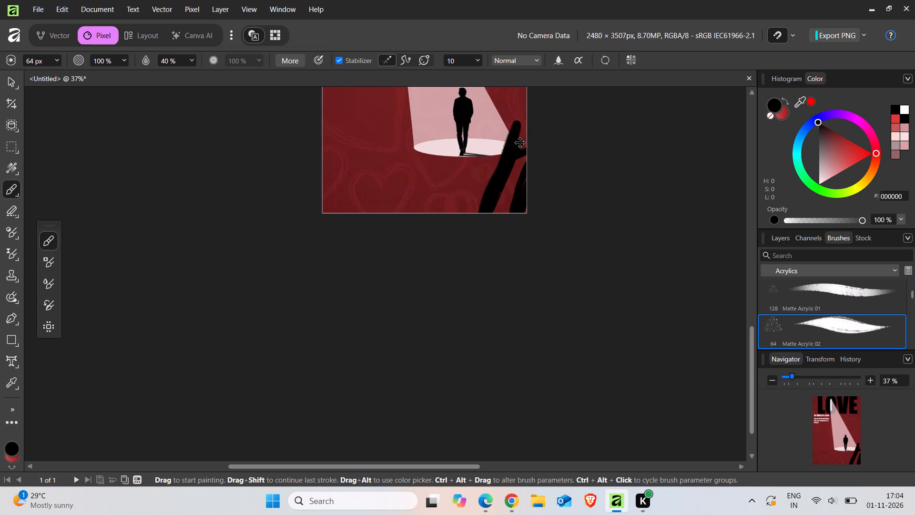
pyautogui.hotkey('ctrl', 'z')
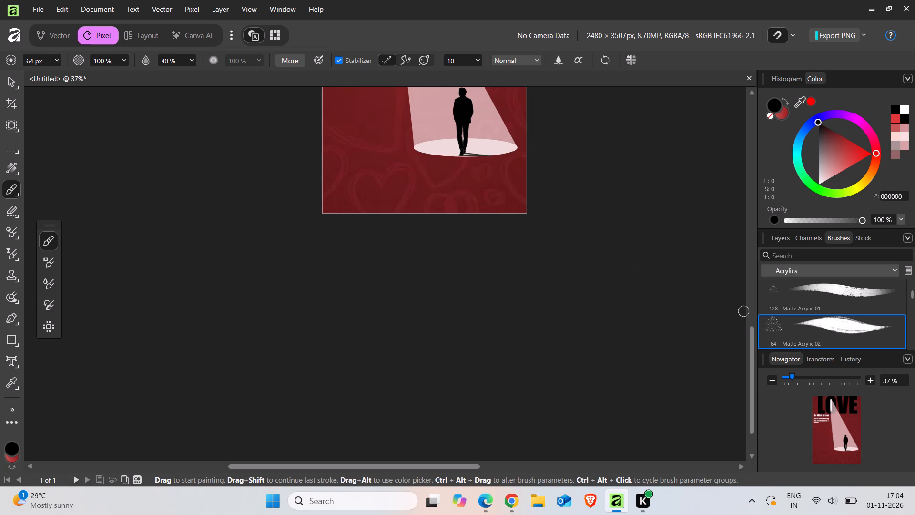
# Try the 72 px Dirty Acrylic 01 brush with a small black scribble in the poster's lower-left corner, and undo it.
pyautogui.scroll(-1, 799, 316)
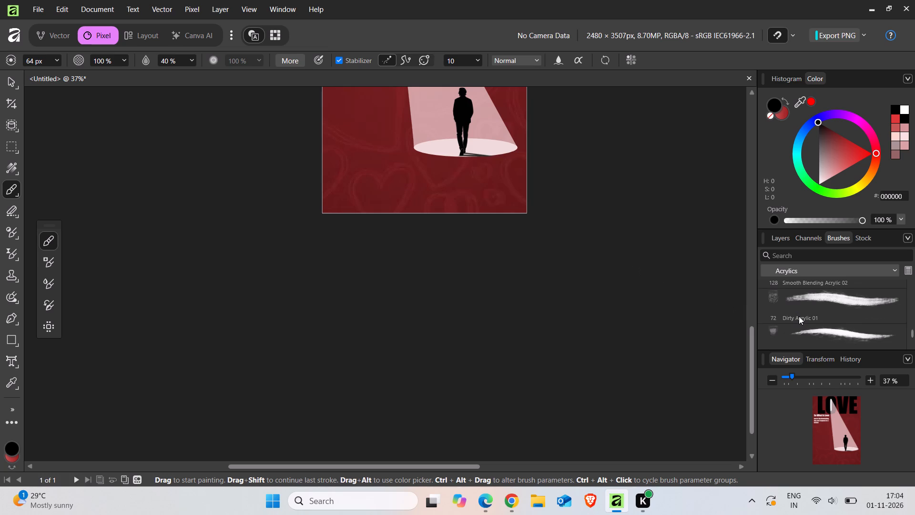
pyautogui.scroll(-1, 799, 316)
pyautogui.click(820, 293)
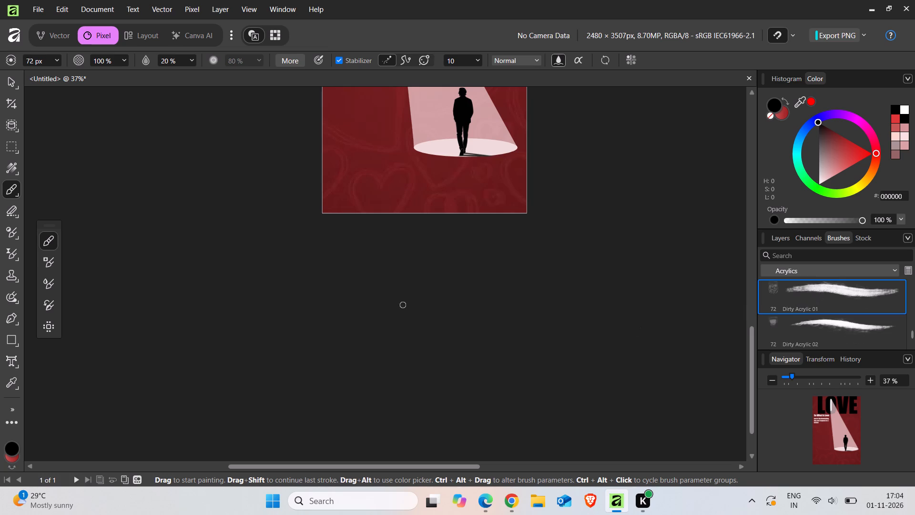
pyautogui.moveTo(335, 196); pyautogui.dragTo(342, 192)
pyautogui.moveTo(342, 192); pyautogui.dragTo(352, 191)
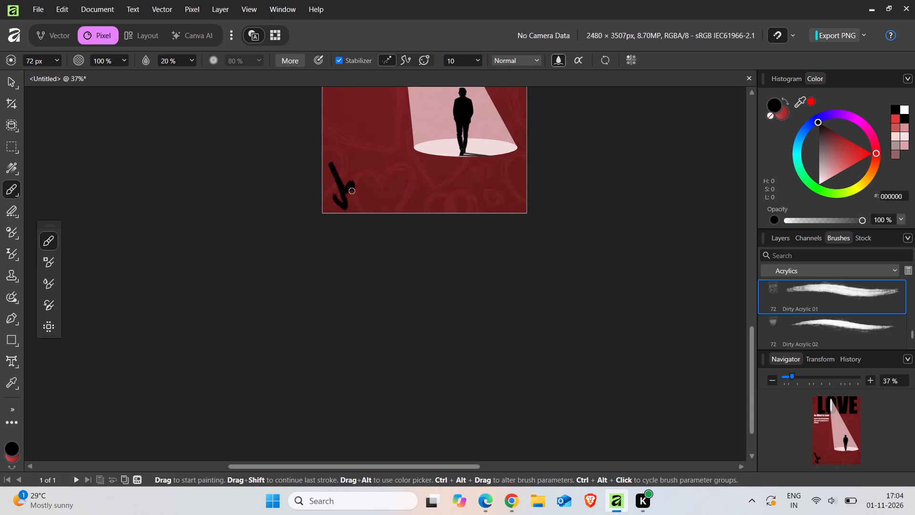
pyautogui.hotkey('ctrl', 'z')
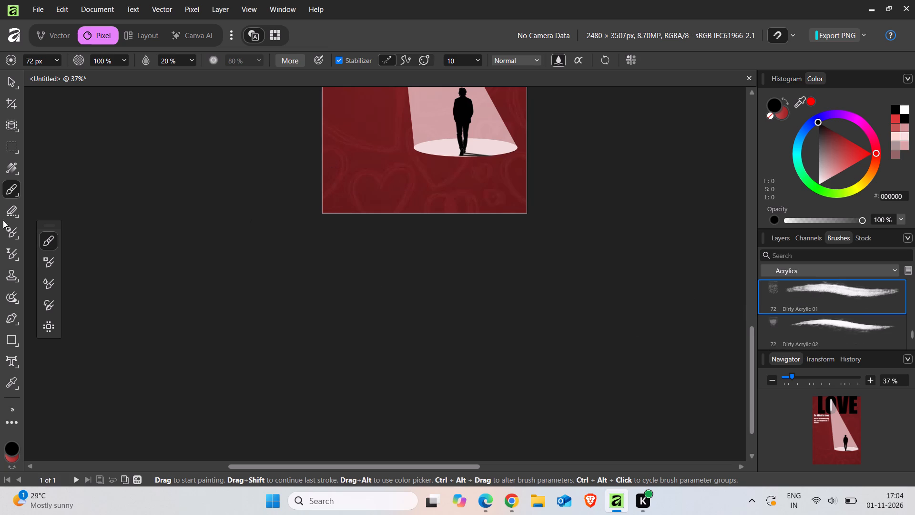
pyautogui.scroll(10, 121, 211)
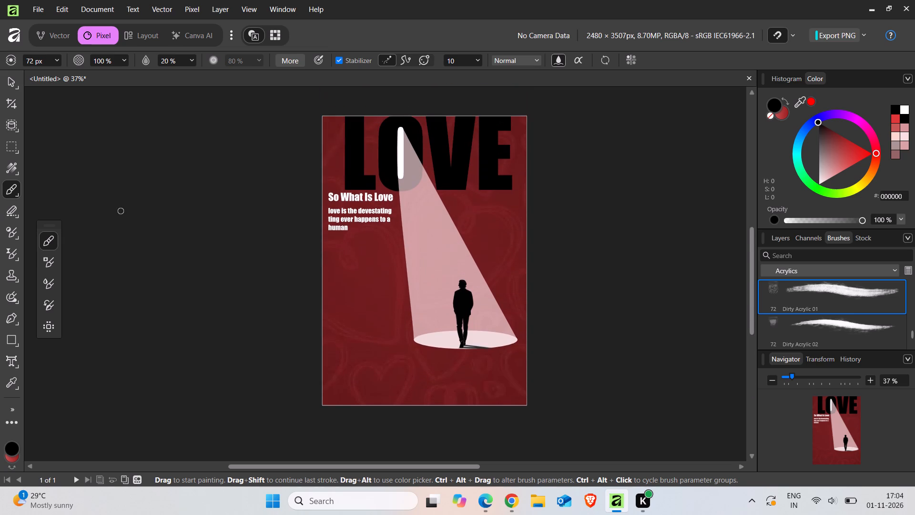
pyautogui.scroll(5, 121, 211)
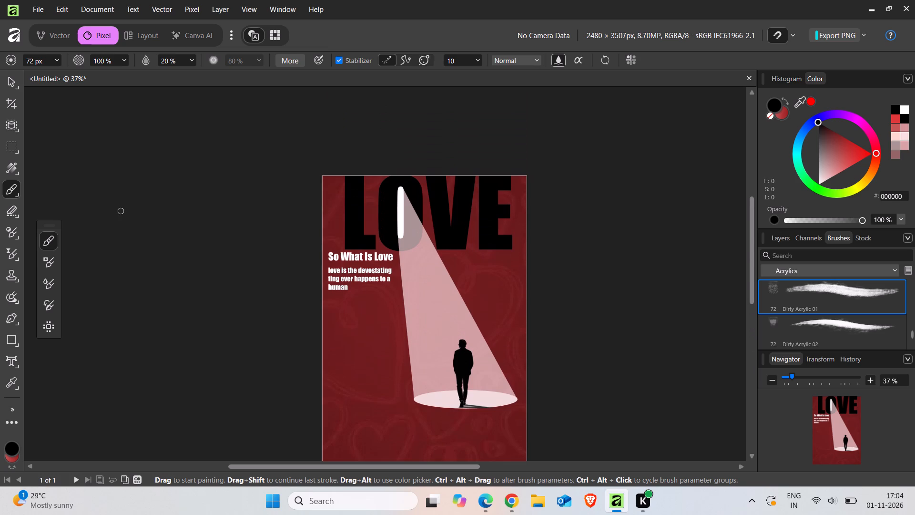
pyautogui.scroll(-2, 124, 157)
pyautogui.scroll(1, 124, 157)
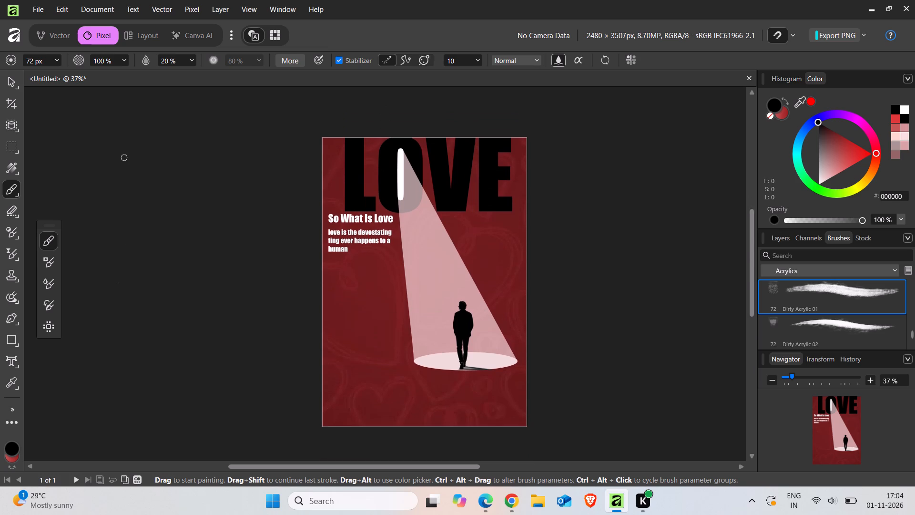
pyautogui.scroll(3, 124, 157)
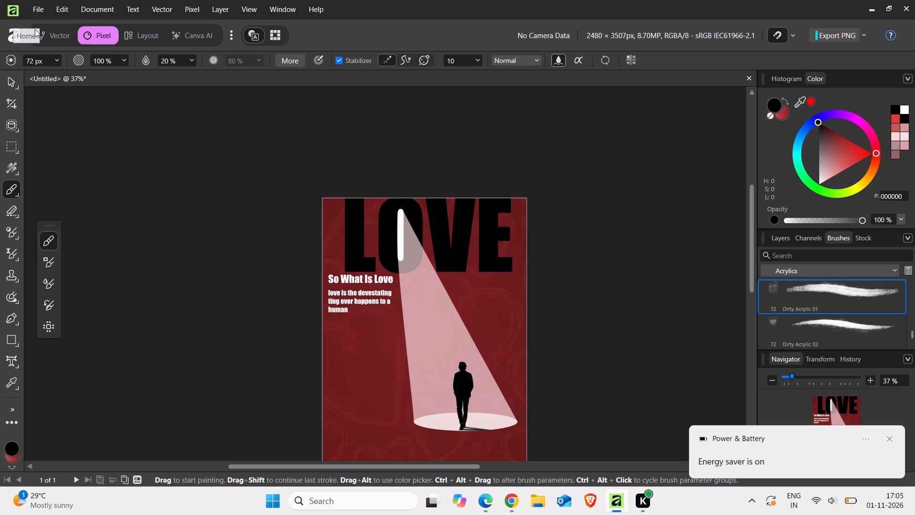
# In the Vector workspace, add a second blank 210 × 297 mm artboard to the right of the poster with 20 mm spacing, and deselect it.
pyautogui.click(53, 38)
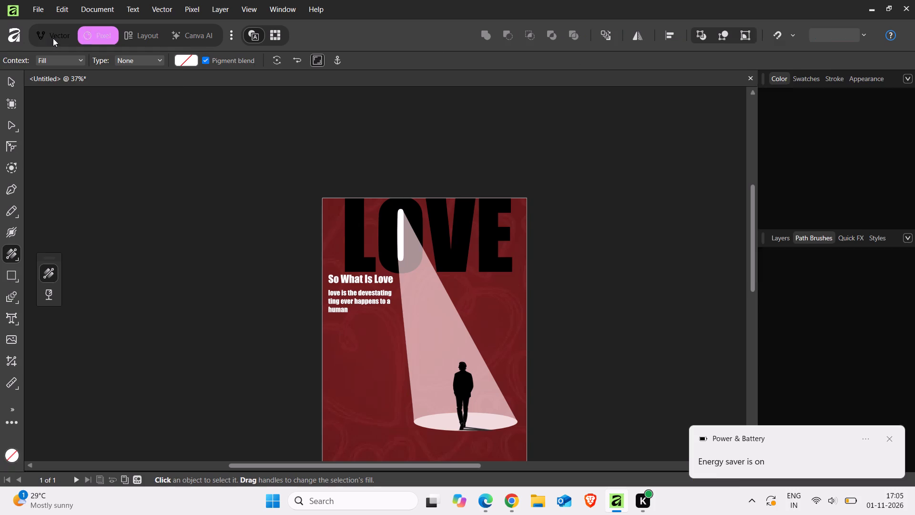
pyautogui.click(53, 38)
pyautogui.click(10, 103)
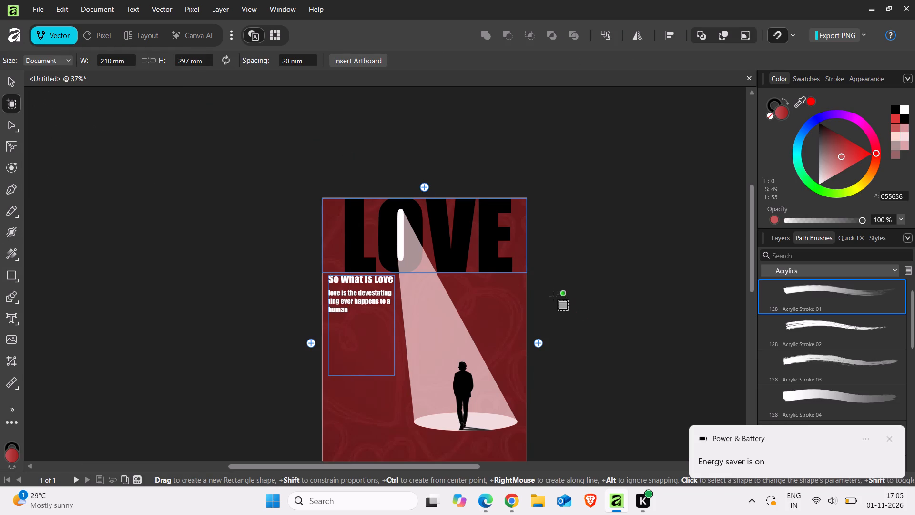
pyautogui.click(539, 344)
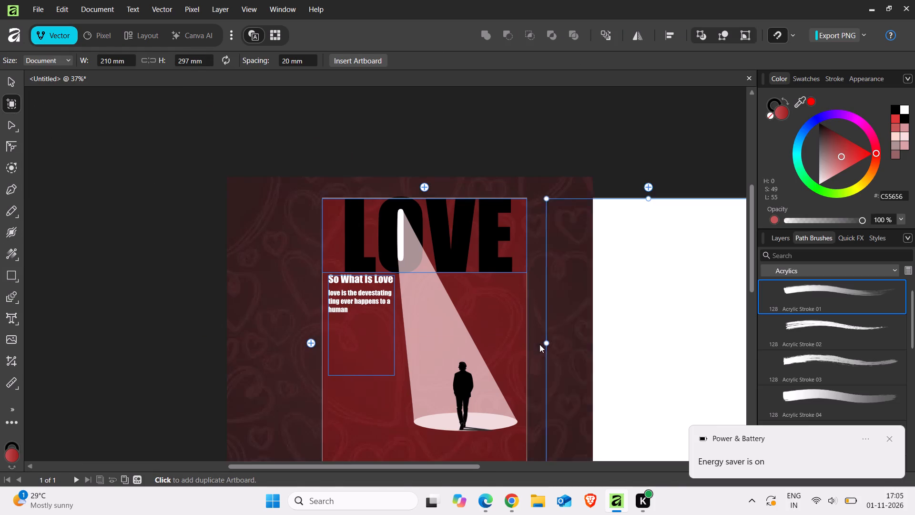
pyautogui.hscroll(-4, 539, 344)
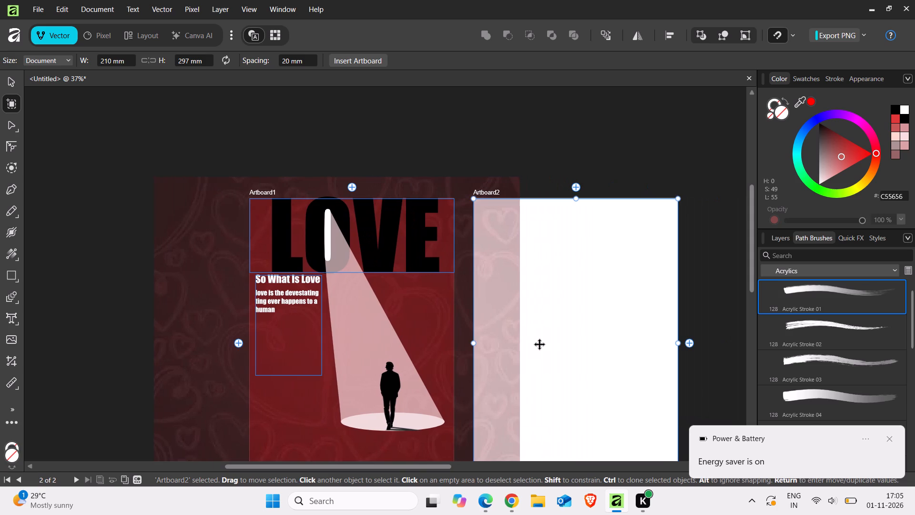
pyautogui.press('v')
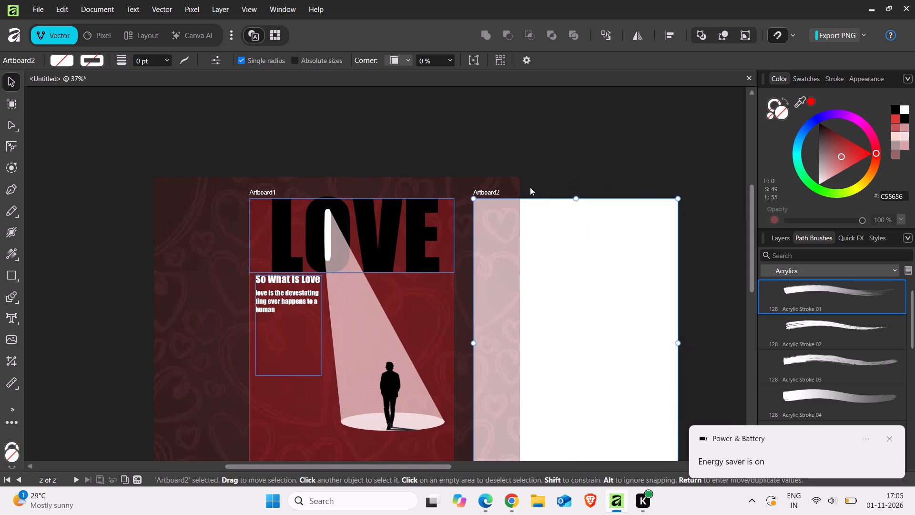
pyautogui.click(505, 137)
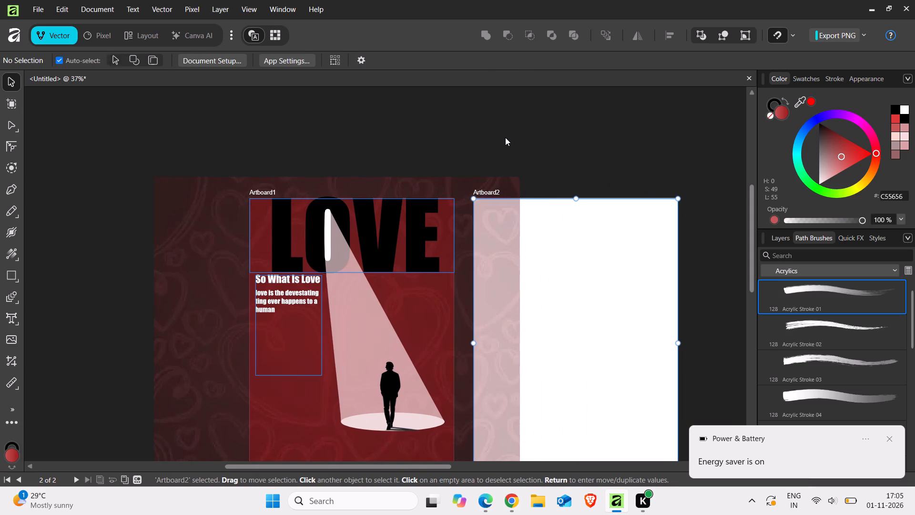
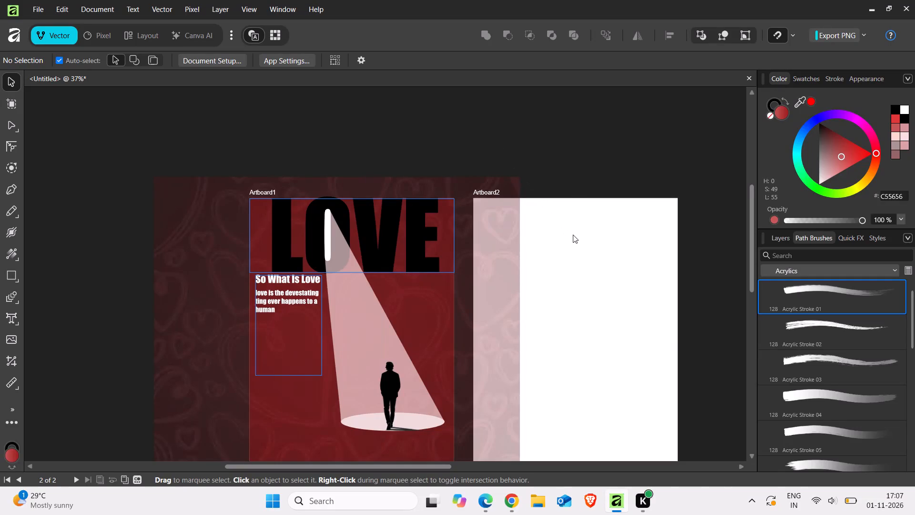
# Move the blank second artboard farther right and slightly up, leaving a wider gap between it and the LOVE poster.
pyautogui.moveTo(573, 235); pyautogui.dragTo(631, 220)
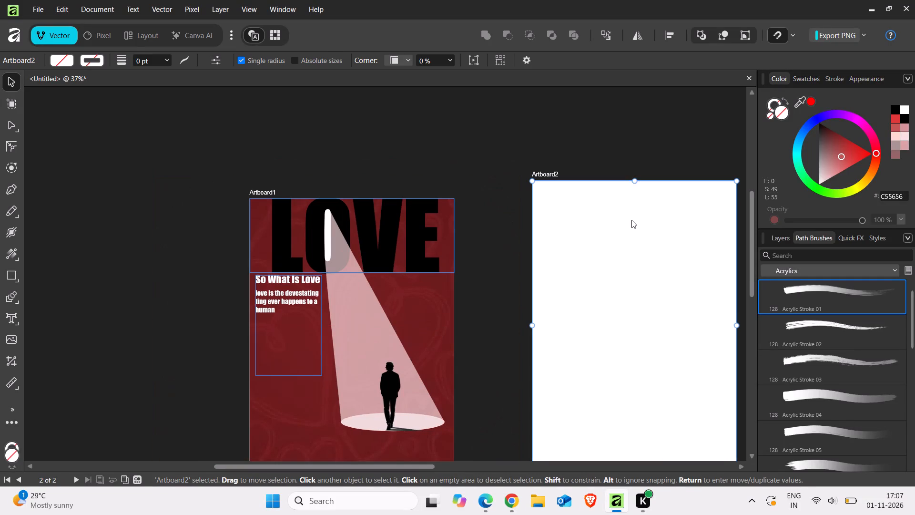
pyautogui.scroll(-1, 615, 144)
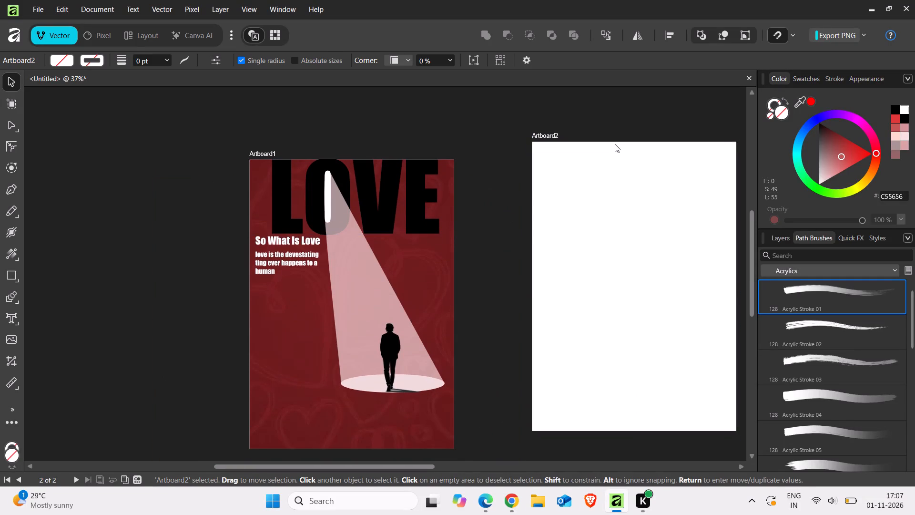
pyautogui.scroll(-1, 615, 144)
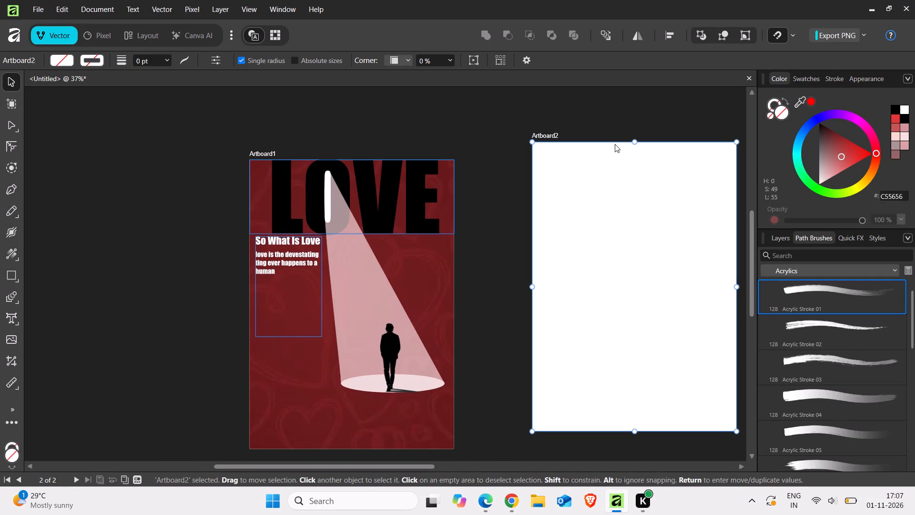
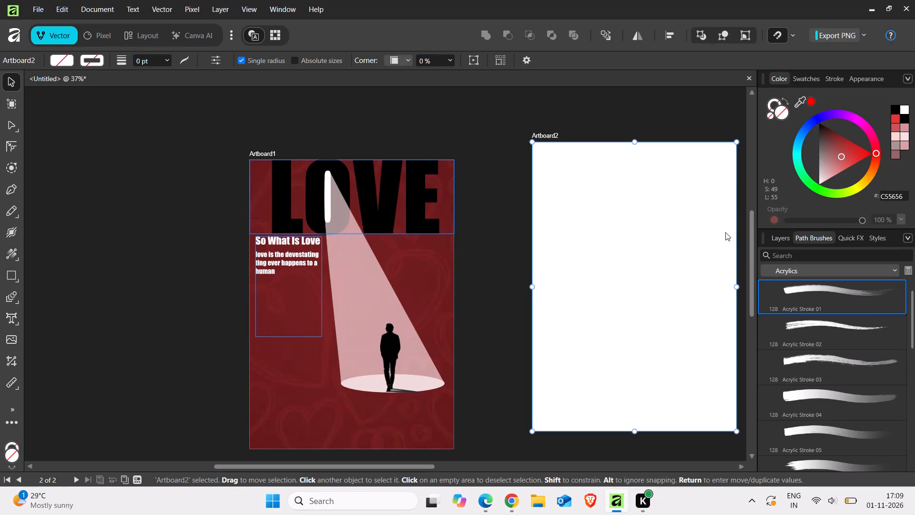
# Apply the Acrylic Stroke 01 path brush to the blank second artboard.
pyautogui.click(783, 287)
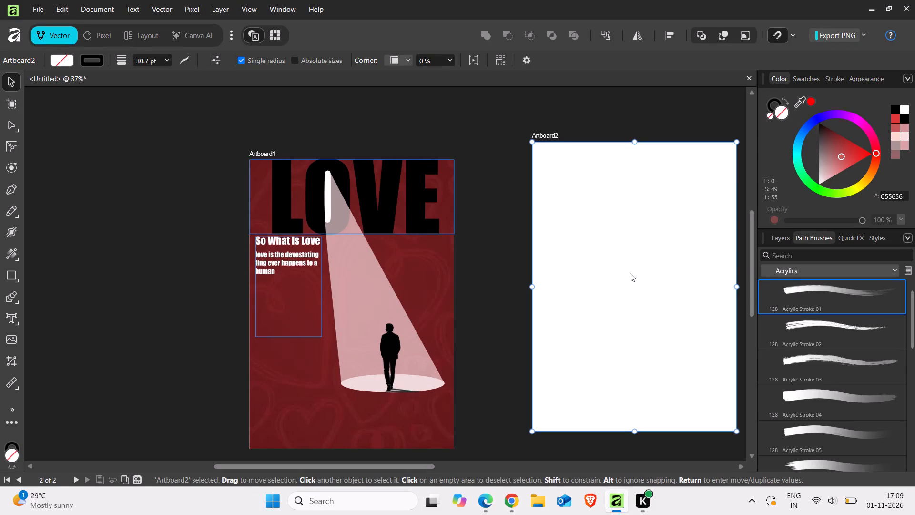
pyautogui.click(629, 273)
pyautogui.click(663, 210)
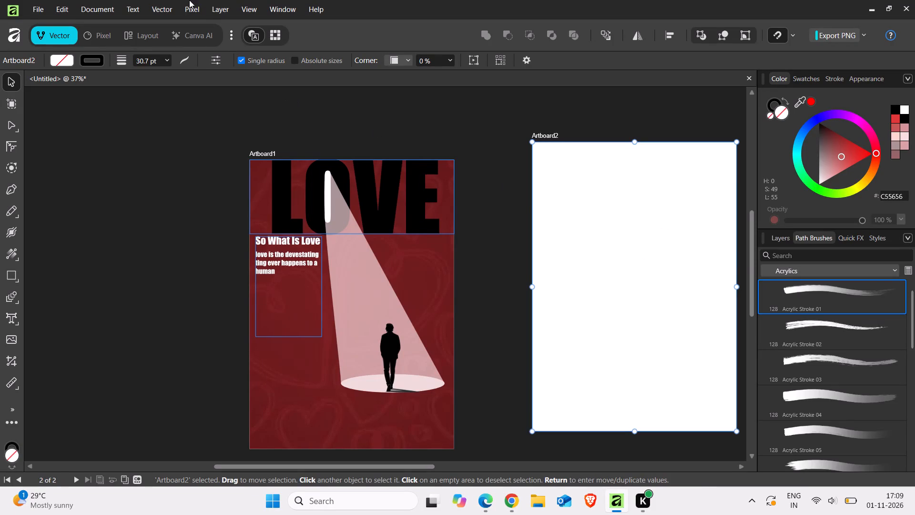
# In the Pixel studio, paint rough black freehand strokes across the upper part of the second artboard with the 72 px Dirty Acrylic 01 brush.
pyautogui.click(108, 37)
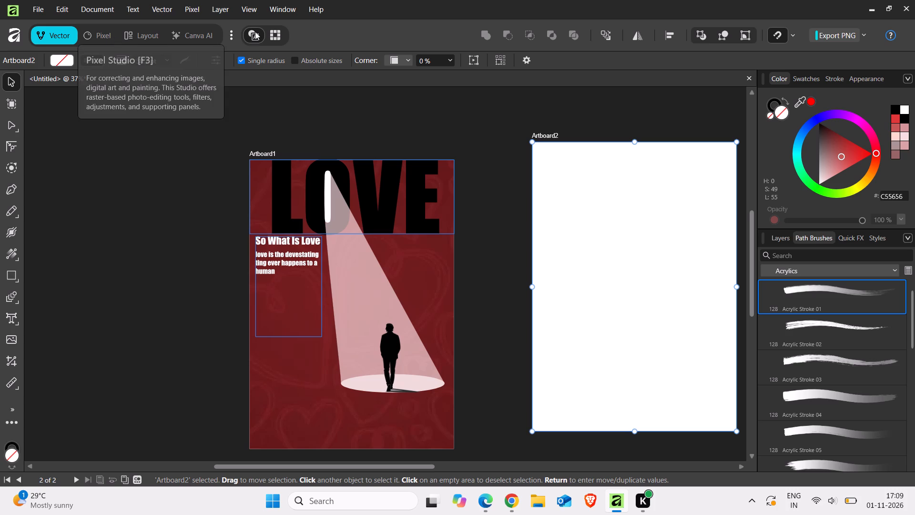
pyautogui.click(93, 38)
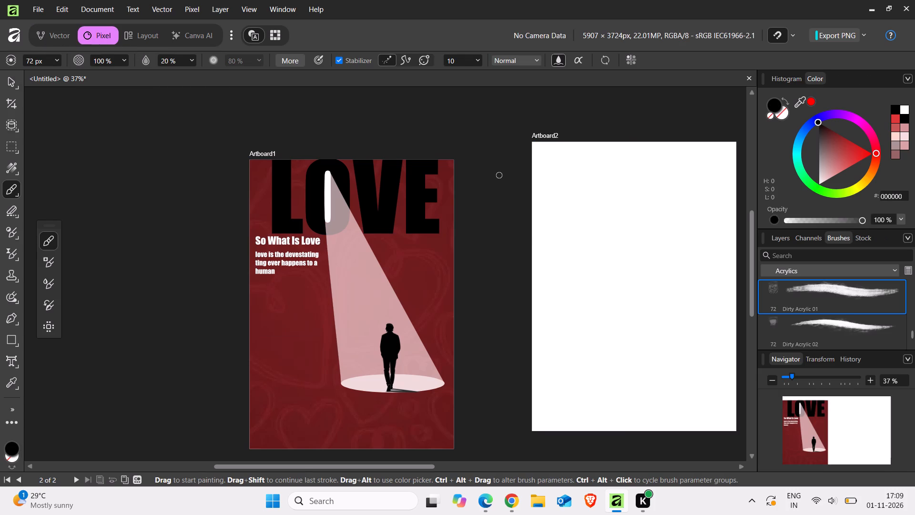
pyautogui.moveTo(565, 245); pyautogui.dragTo(623, 180)
pyautogui.moveTo(623, 180); pyautogui.dragTo(595, 177)
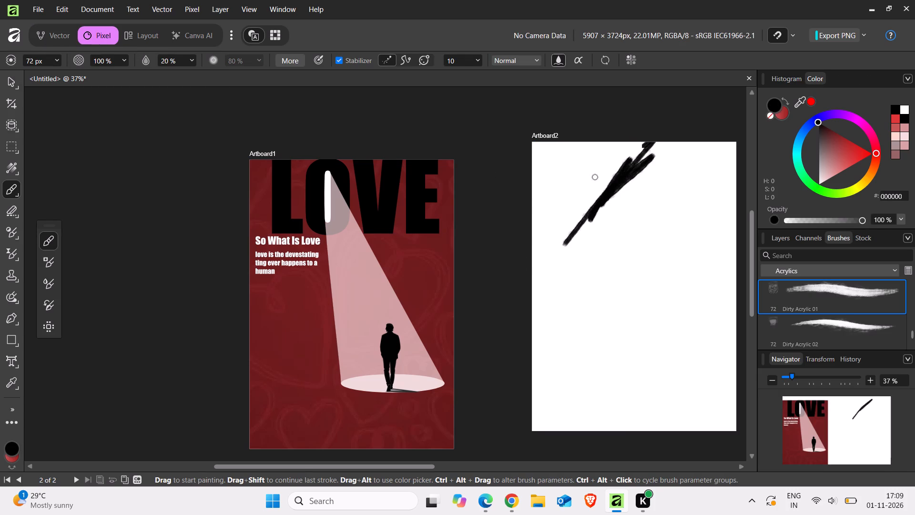
pyautogui.moveTo(595, 177); pyautogui.dragTo(655, 162)
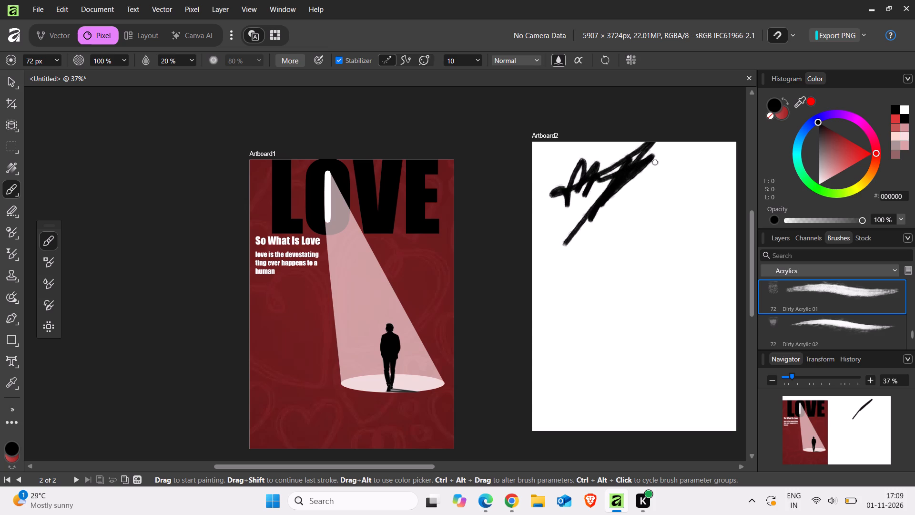
pyautogui.moveTo(655, 162); pyautogui.dragTo(638, 188)
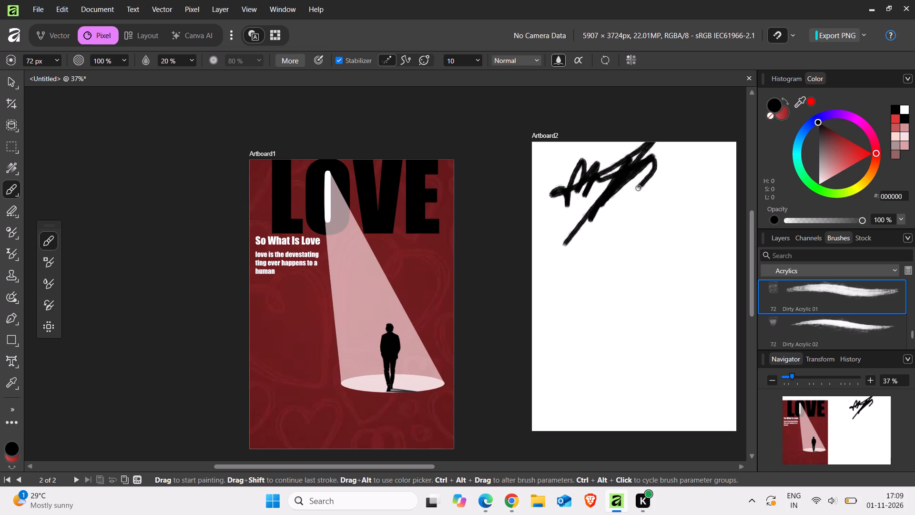
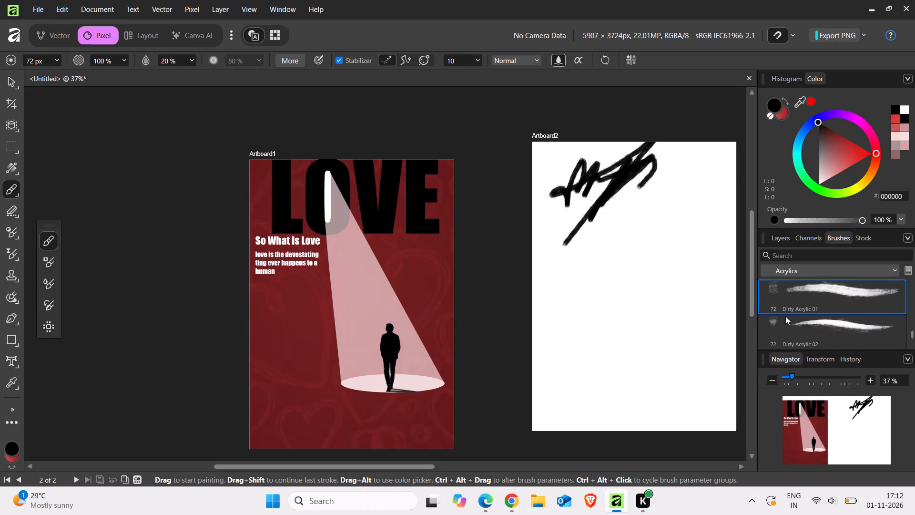
# Paint a black zigzag stroke below the existing scribble on the second artboard with the 72 px Dirty Acrylic 02 brush.
pyautogui.click(789, 326)
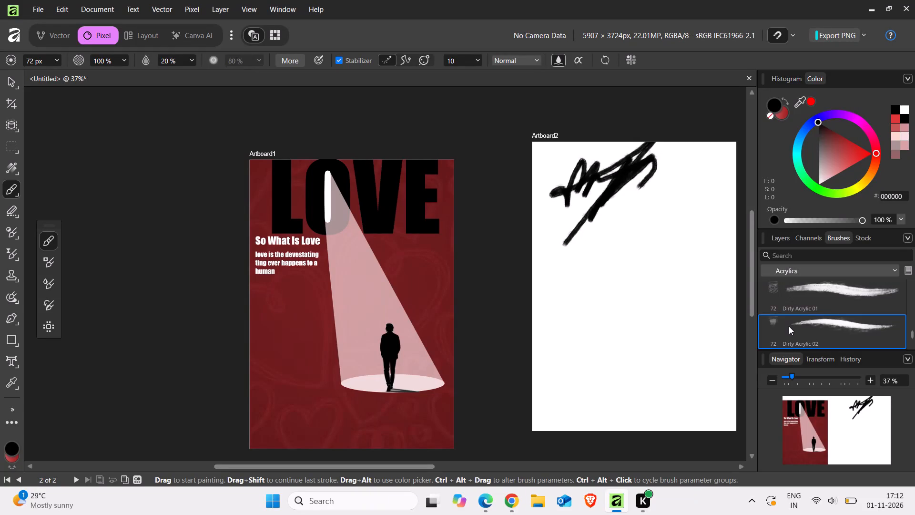
pyautogui.moveTo(599, 275); pyautogui.dragTo(665, 229)
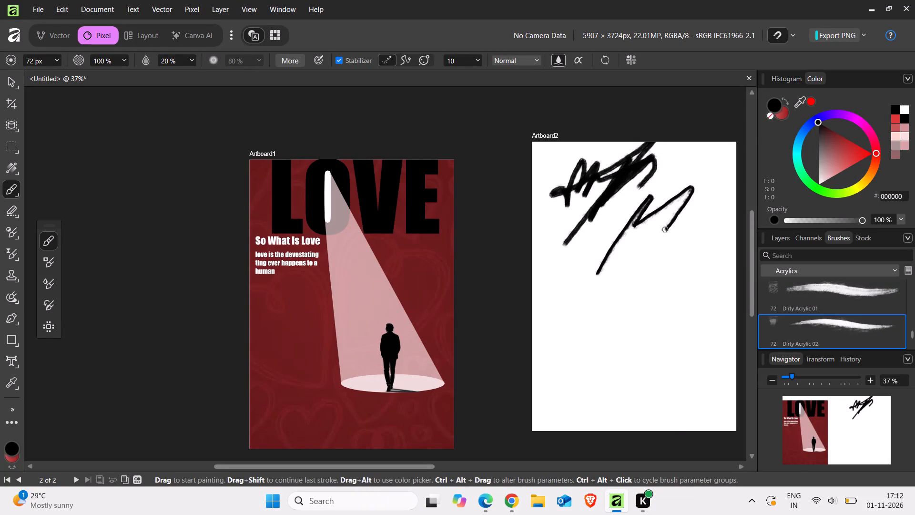
pyautogui.moveTo(665, 229); pyautogui.dragTo(656, 248)
# Paint thick, overlapping looped black strokes around the middle of the second artboard with the 128 px Gradual Acrylic Sand Paper 01 brush.
pyautogui.scroll(-1, 798, 312)
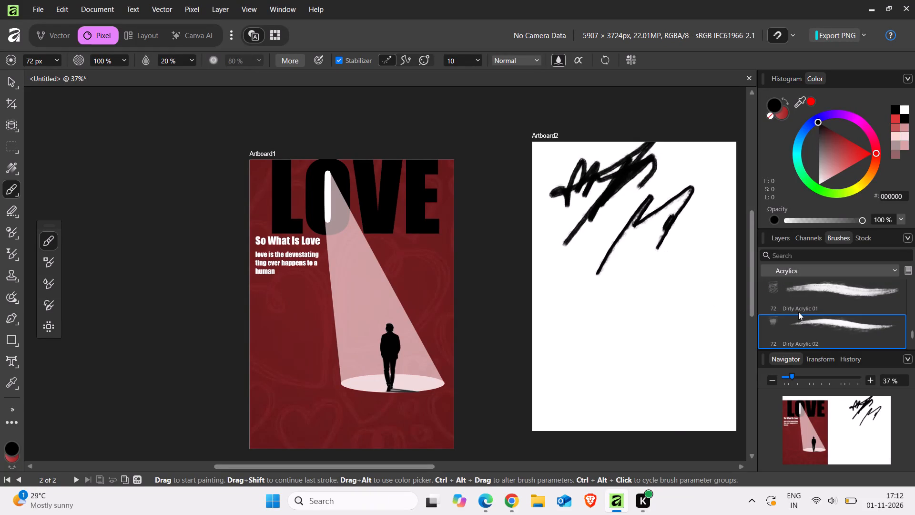
pyautogui.scroll(-1, 798, 312)
pyautogui.scroll(1, 798, 312)
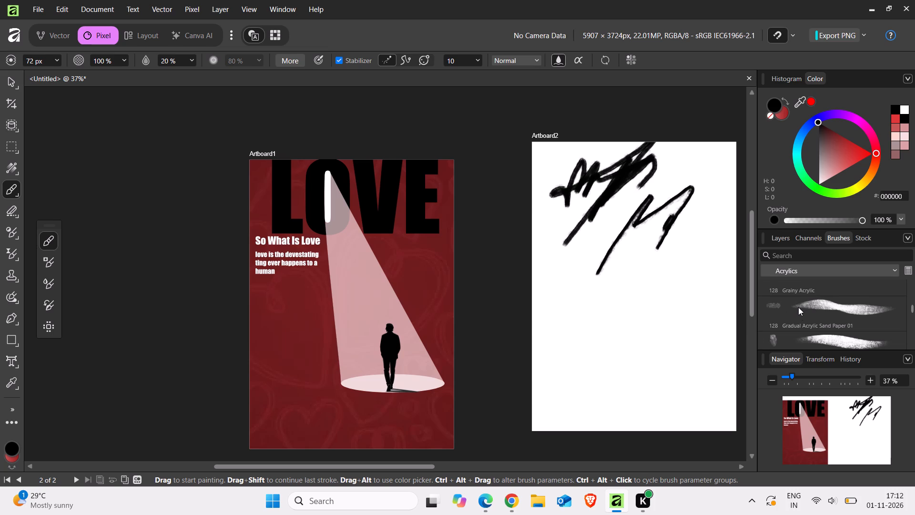
pyautogui.click(798, 307)
pyautogui.moveTo(618, 320); pyautogui.dragTo(681, 289)
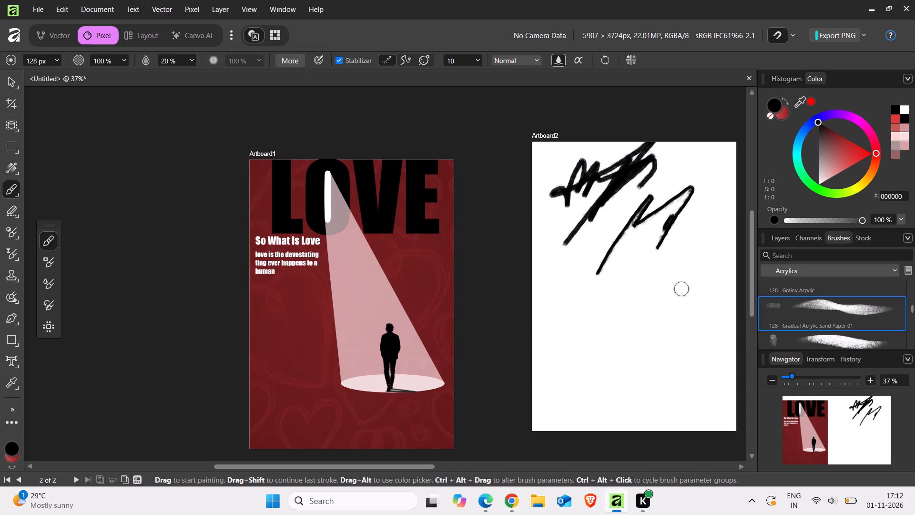
pyautogui.moveTo(681, 289); pyautogui.dragTo(654, 297)
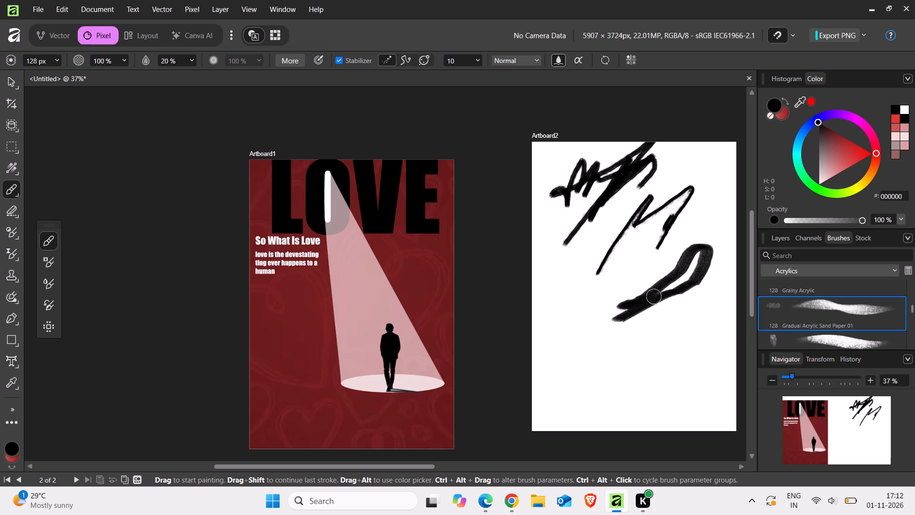
pyautogui.moveTo(654, 297); pyautogui.dragTo(657, 310)
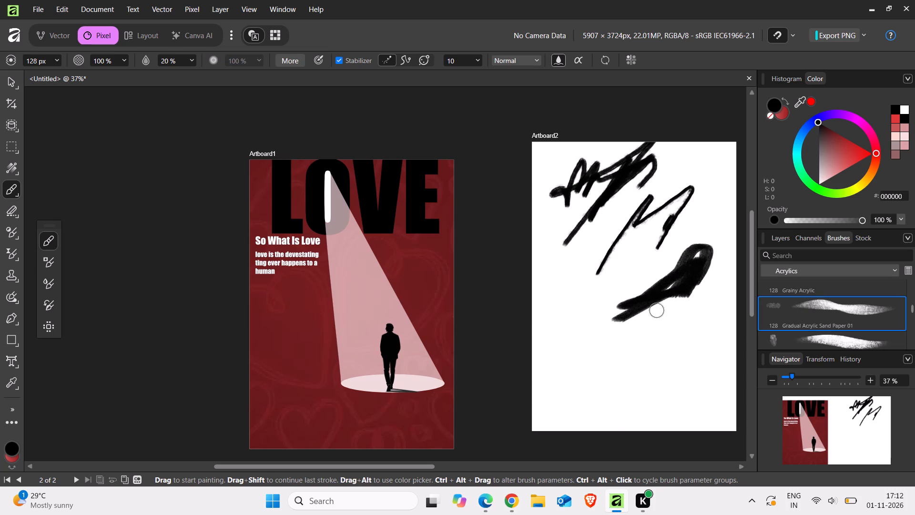
pyautogui.moveTo(657, 310); pyautogui.dragTo(631, 308)
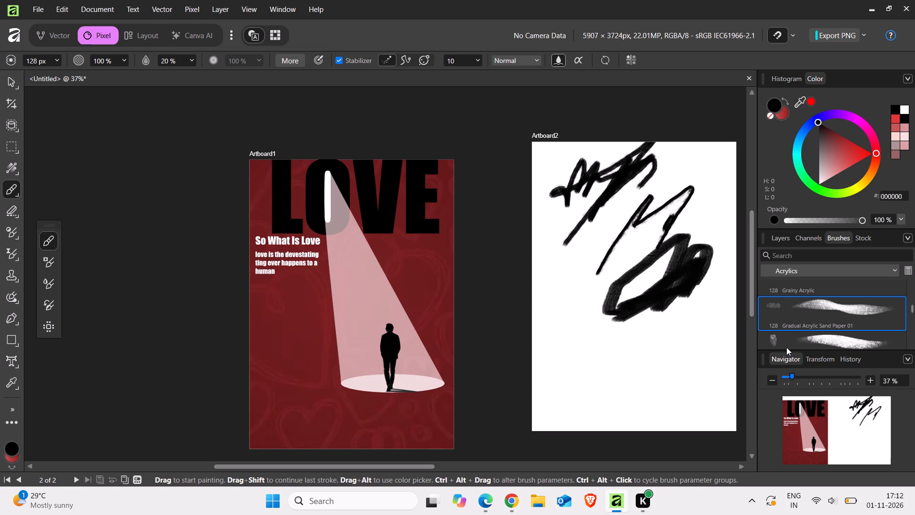
# Paint a short curved black stroke in the lower part of the second artboard with the 64 px Matte Acrylic 02 brush.
pyautogui.click(793, 341)
pyautogui.scroll(2, 832, 299)
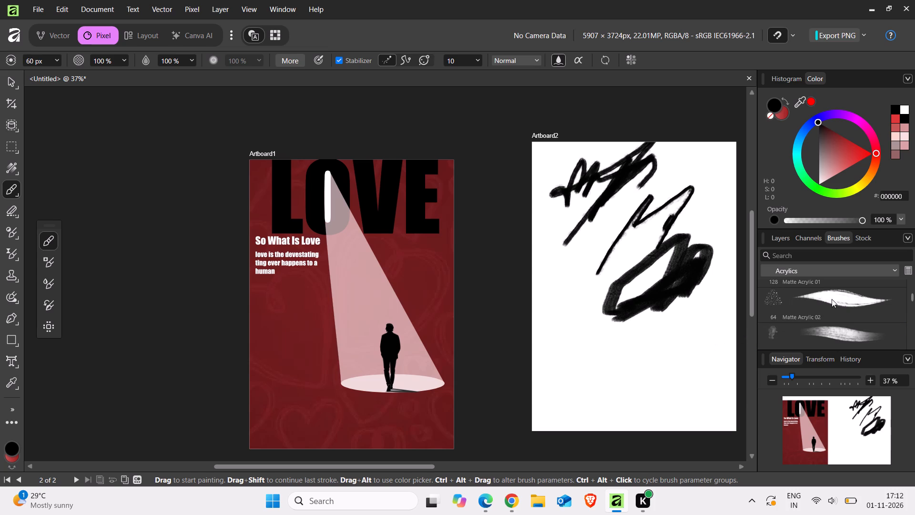
pyautogui.scroll(1, 832, 299)
pyautogui.click(832, 325)
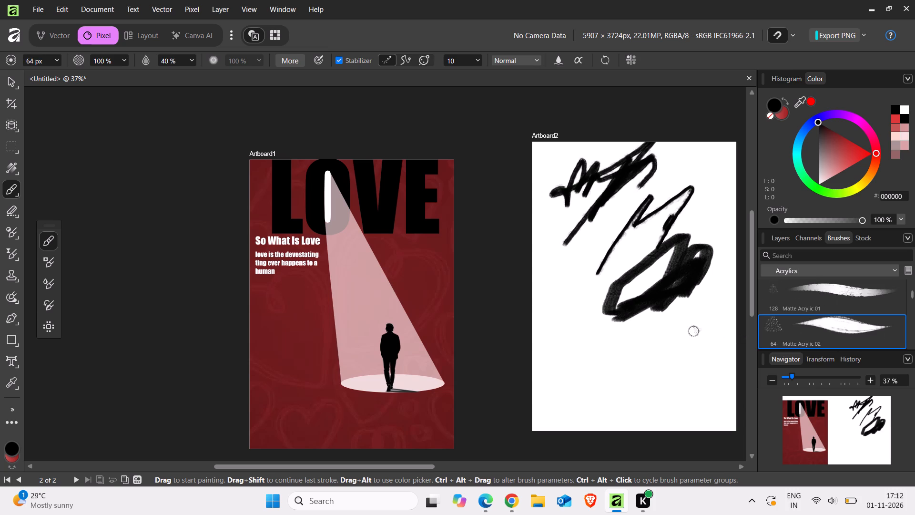
pyautogui.moveTo(690, 331); pyautogui.dragTo(650, 377)
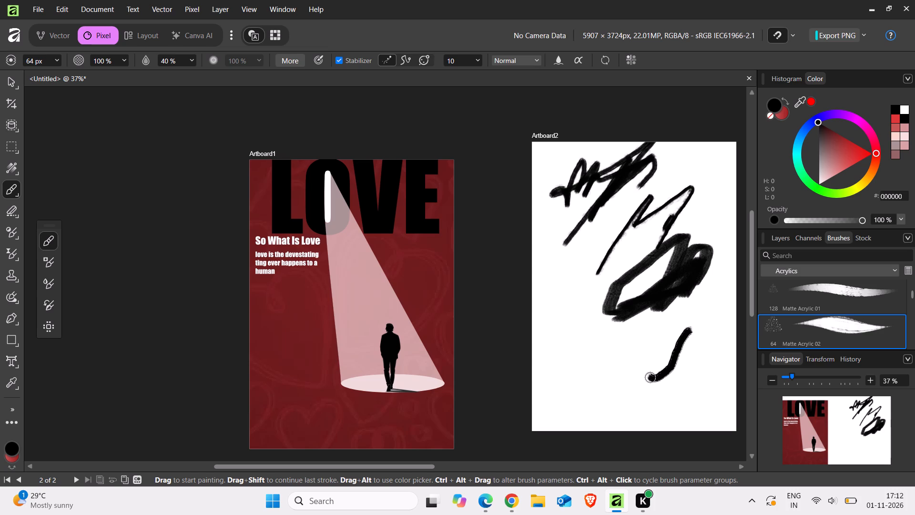
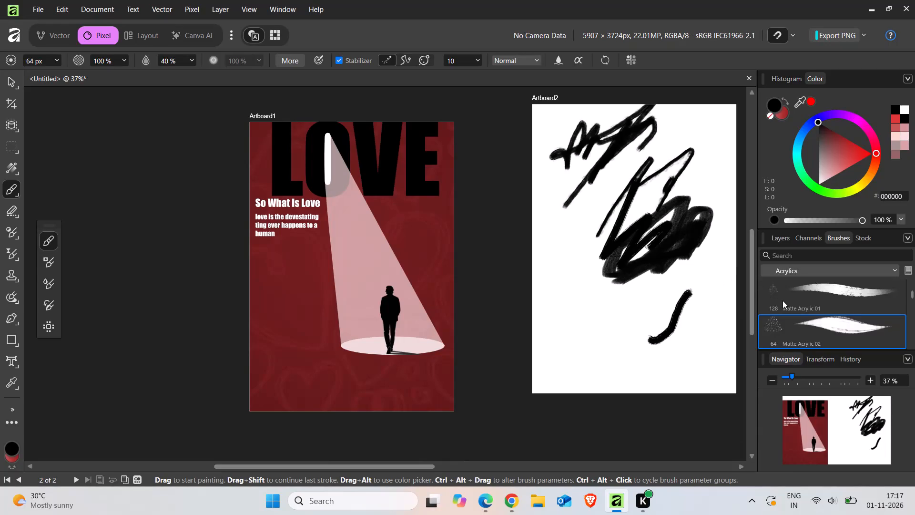
# Browse the Acrylics brush collection, examining the Matte, Gradual, Smooth Blending and Dirty Acrylic brushes.
pyautogui.scroll(-2, 783, 300)
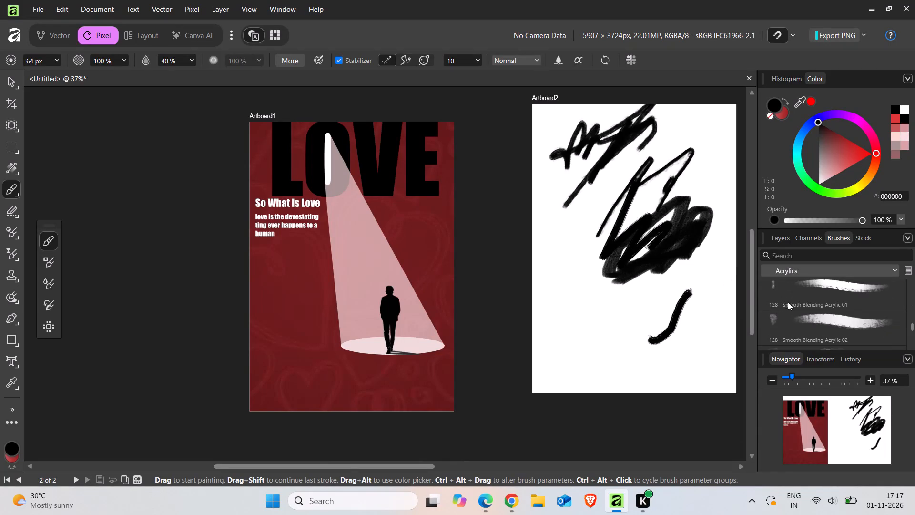
pyautogui.scroll(1, 789, 299)
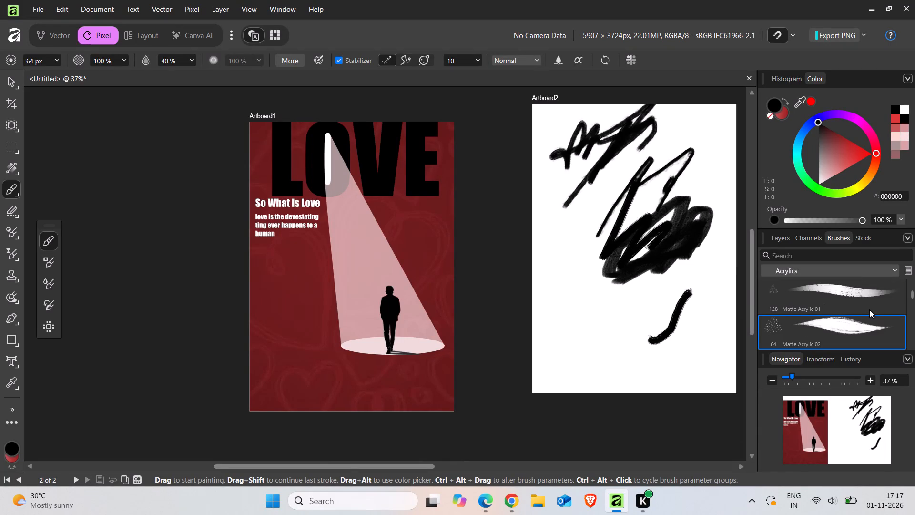
pyautogui.press('Down')
pyautogui.press('Down')
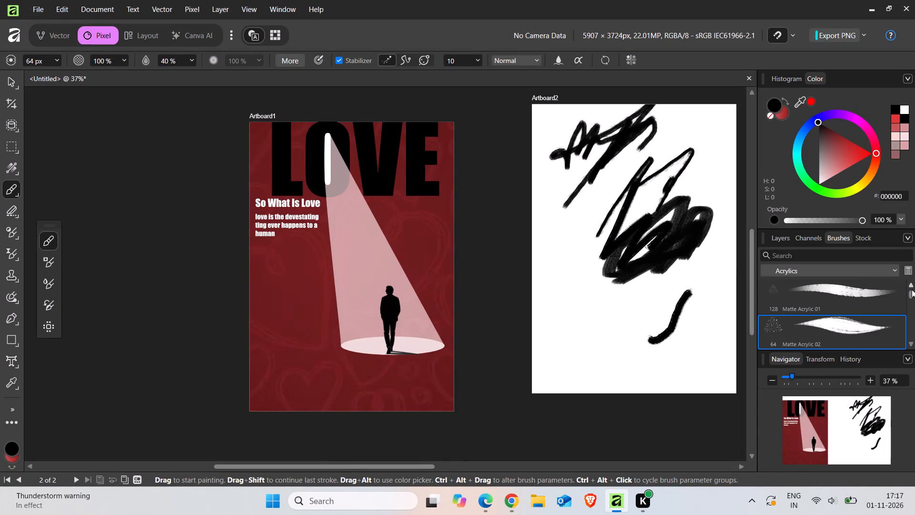
pyautogui.click(912, 289)
pyautogui.moveTo(912, 292); pyautogui.dragTo(914, 320)
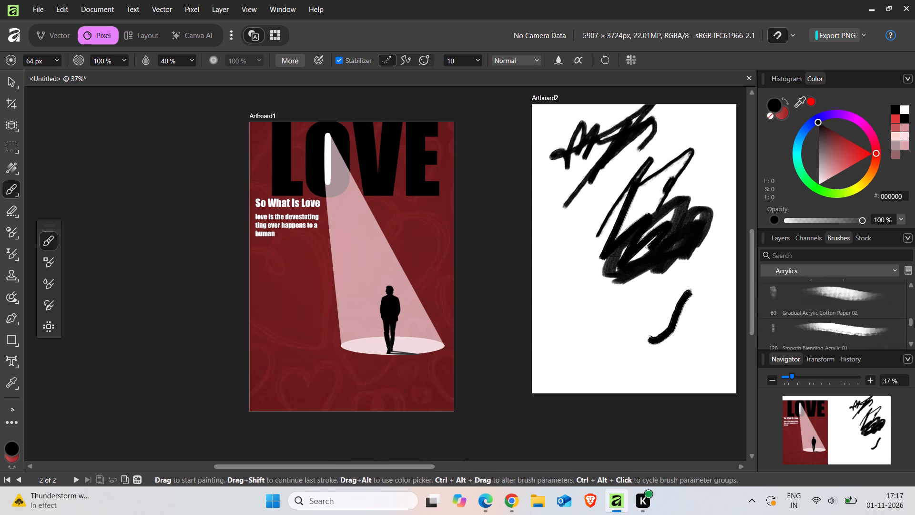
pyautogui.moveTo(914, 320); pyautogui.dragTo(914, 335)
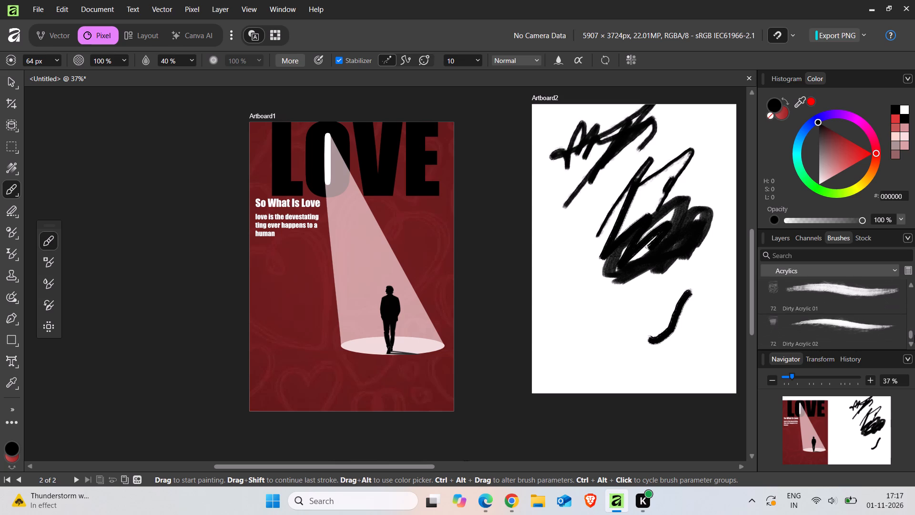
pyautogui.moveTo(911, 333); pyautogui.dragTo(911, 320)
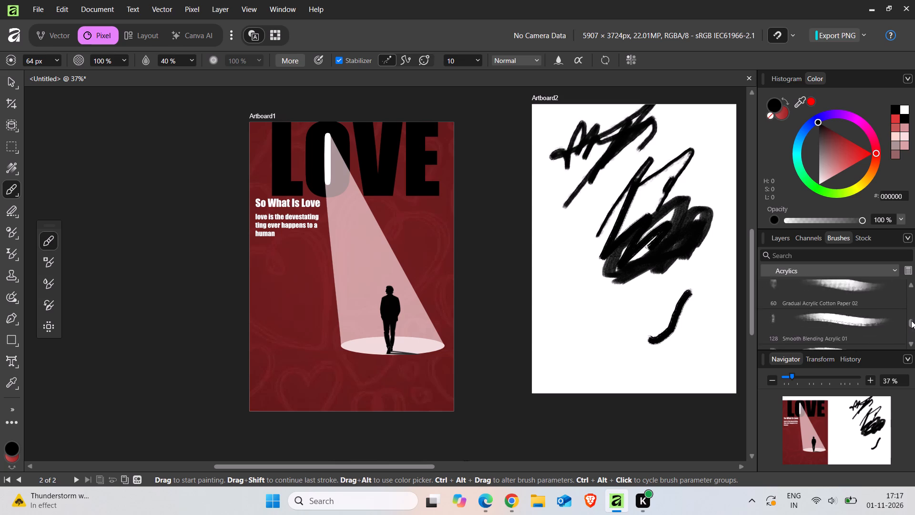
pyautogui.moveTo(911, 320); pyautogui.dragTo(913, 286)
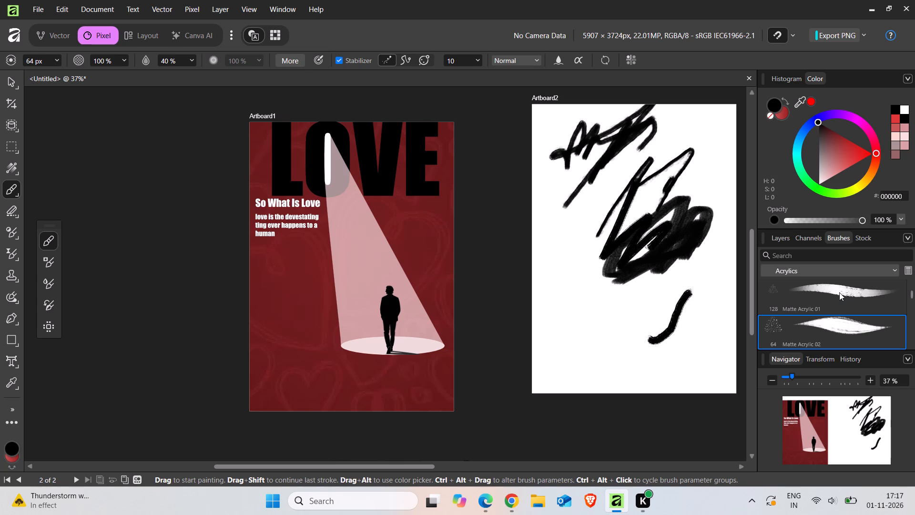
# Undo all the black test brush strokes on the second artboard.
pyautogui.hotkey('ctrl', 'z')
pyautogui.hotkey('ctrl', 'z')
pyautogui.hotkey('ctrl', 'z')
pyautogui.hotkey('ctrl', 'z')
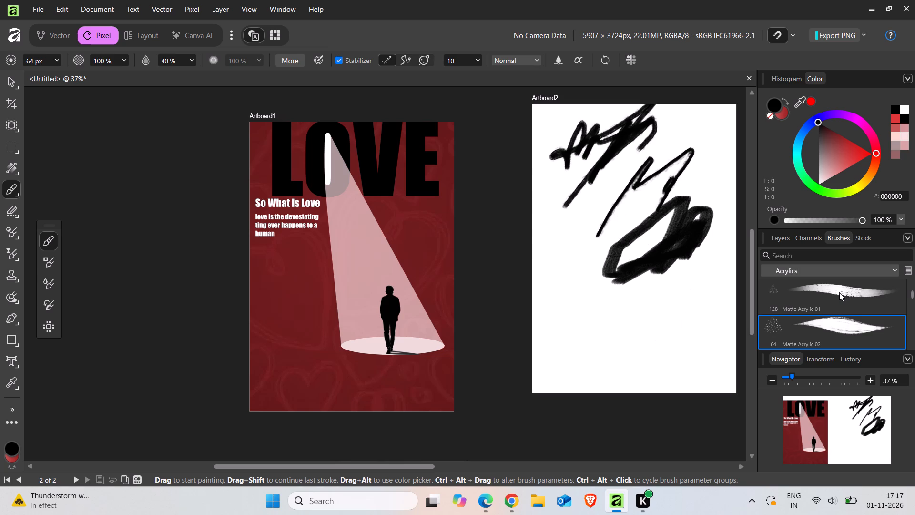
pyautogui.hotkey('ctrl', 'z')
pyautogui.hotkey('ctrl', 'z')
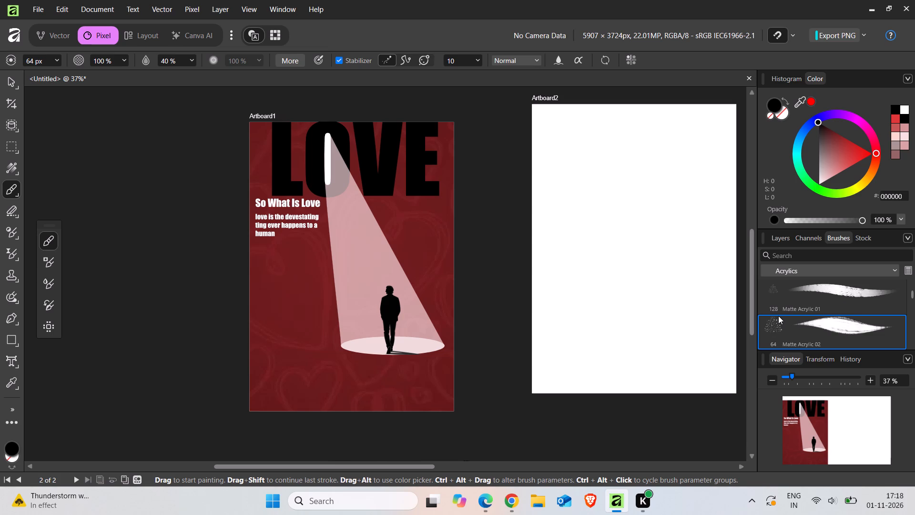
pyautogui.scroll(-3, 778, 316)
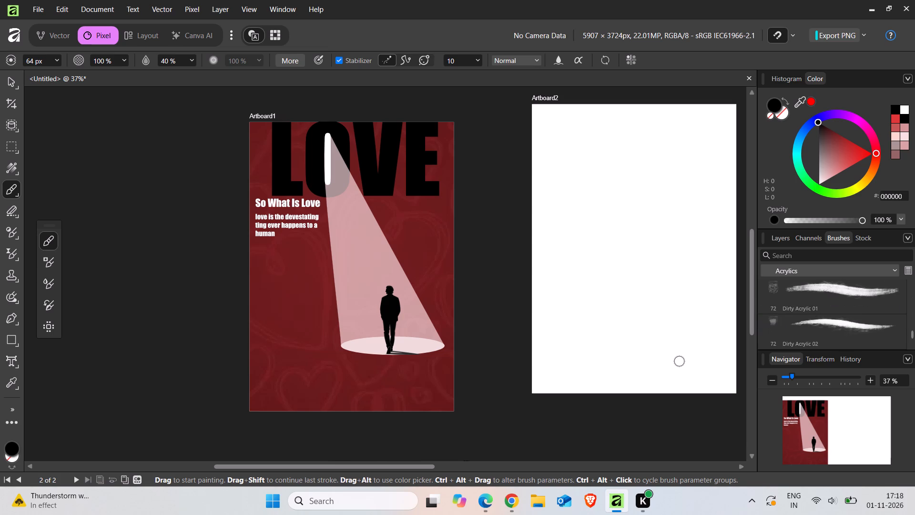
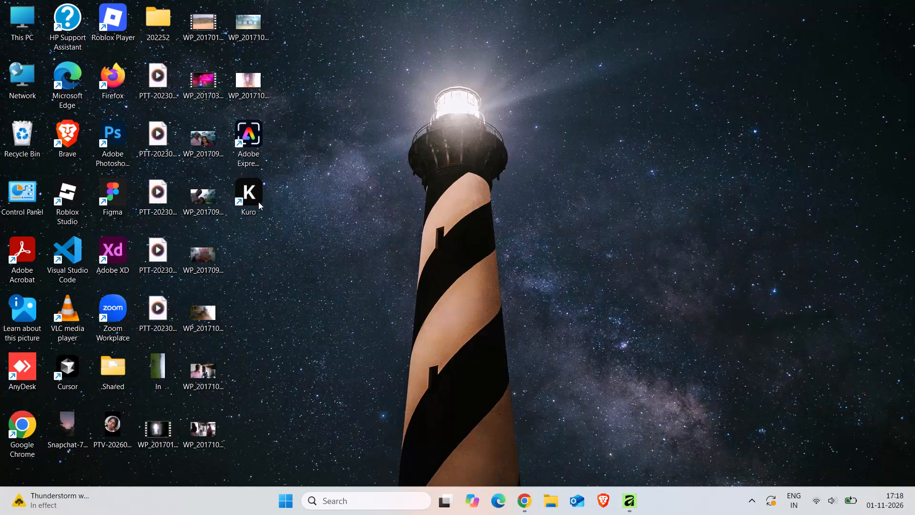
# Launch the Kuro application from the desktop.
pyautogui.doubleClick(258, 202)
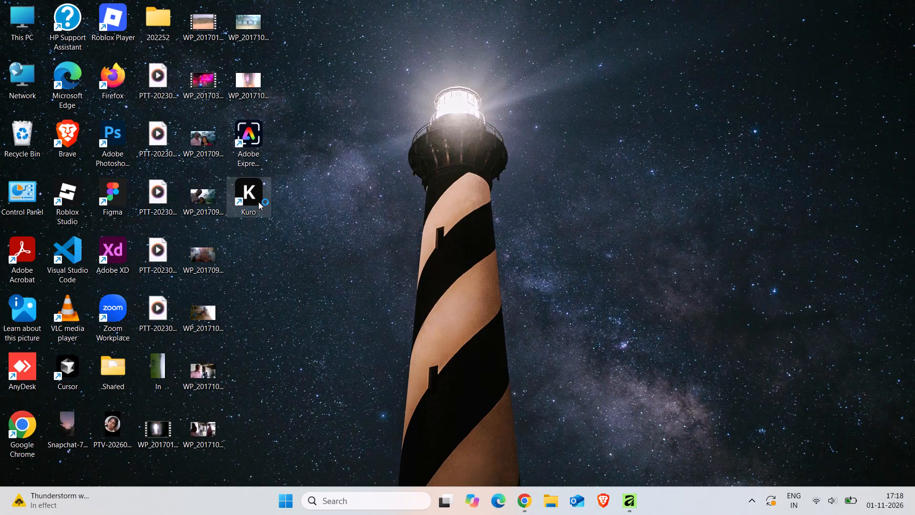